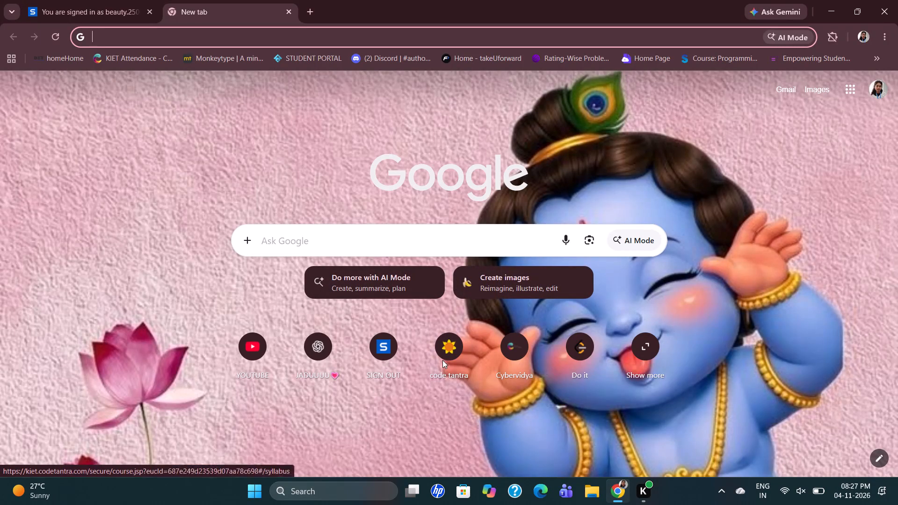
# Search the web for smartdraw, open its Floor Plan Creator page and launch the floor plan design app.
pyautogui.click(441, 234)
pyautogui.doubleClick(380, 286)
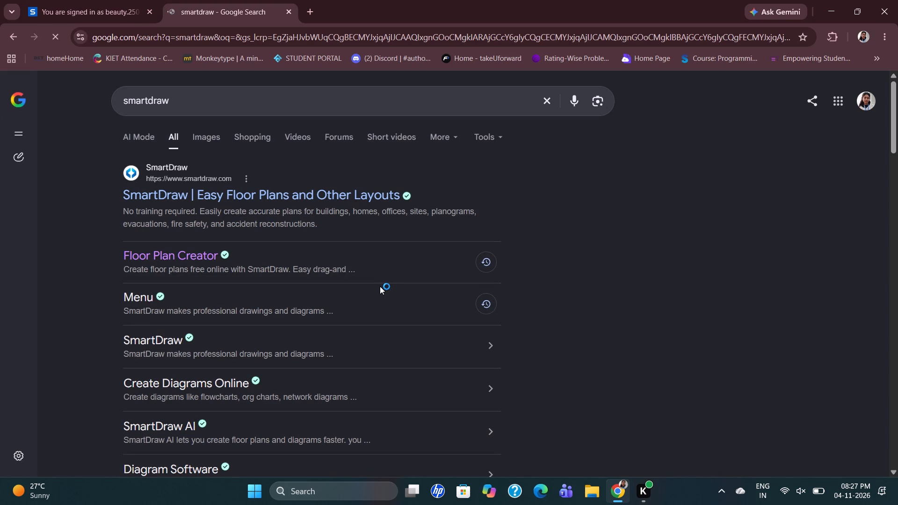
pyautogui.click(177, 259)
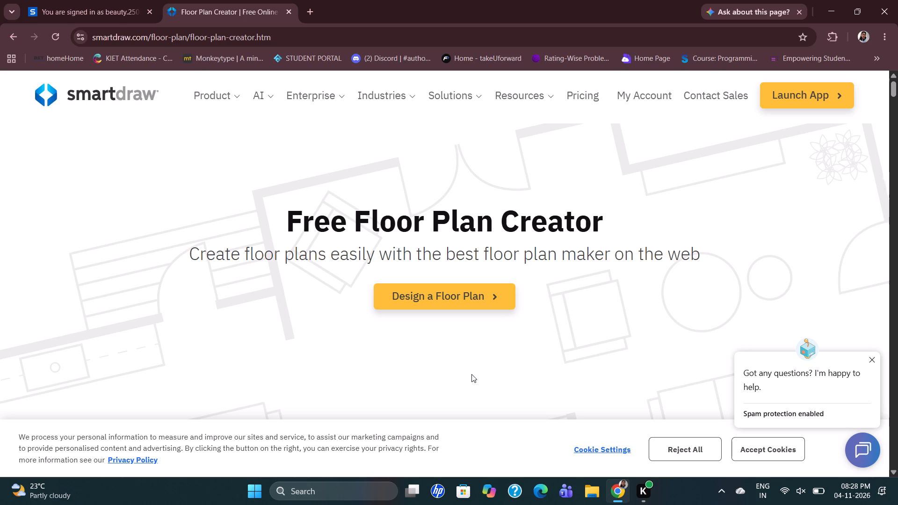
pyautogui.click(466, 293)
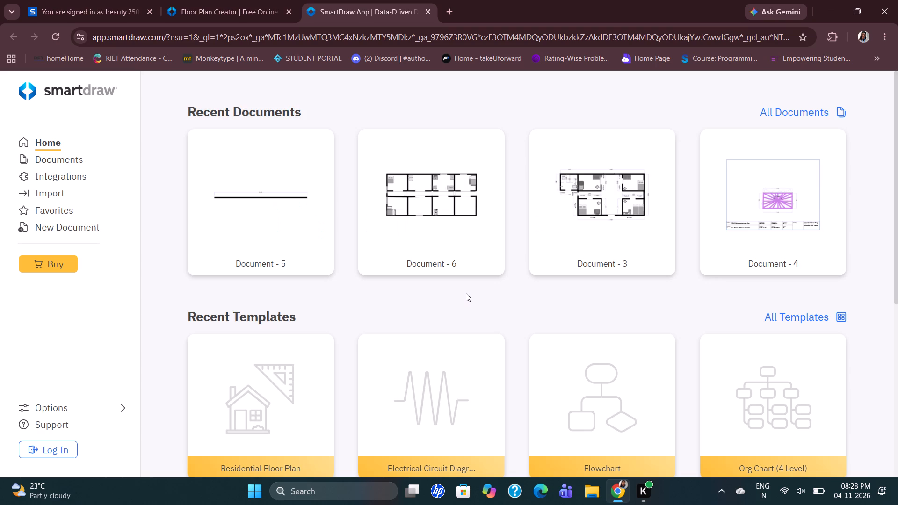
# Open the recent document Document - 5 for editing.
pyautogui.click(274, 256)
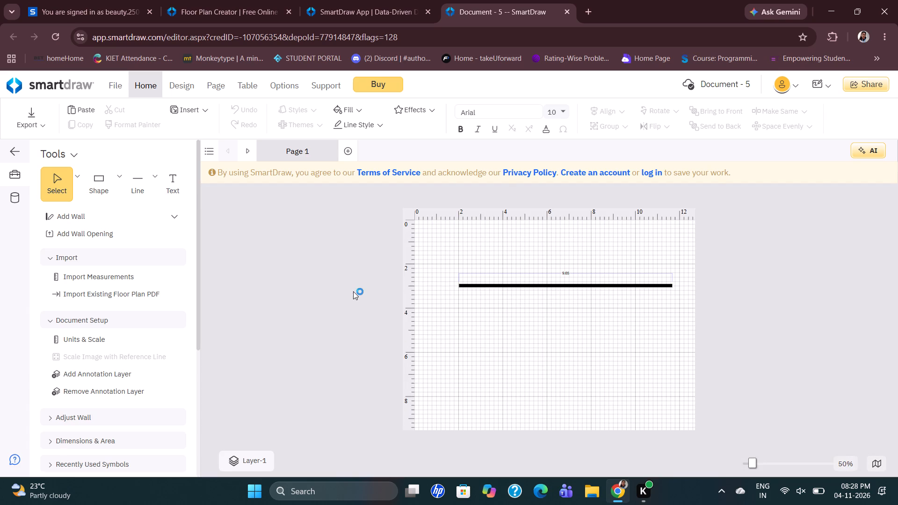
# Add a vertical wall about 3.18 long, running down from the left end of the existing horizontal wall.
pyautogui.click(516, 341)
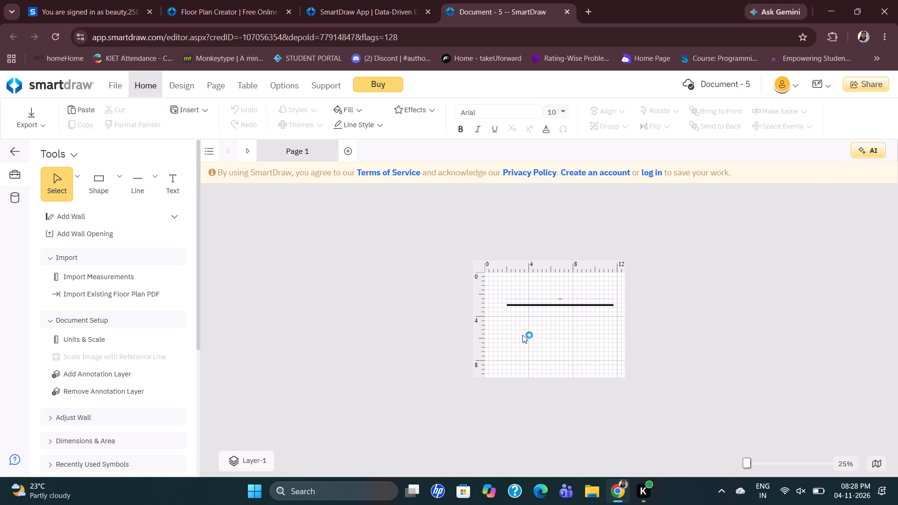
pyautogui.click(555, 306)
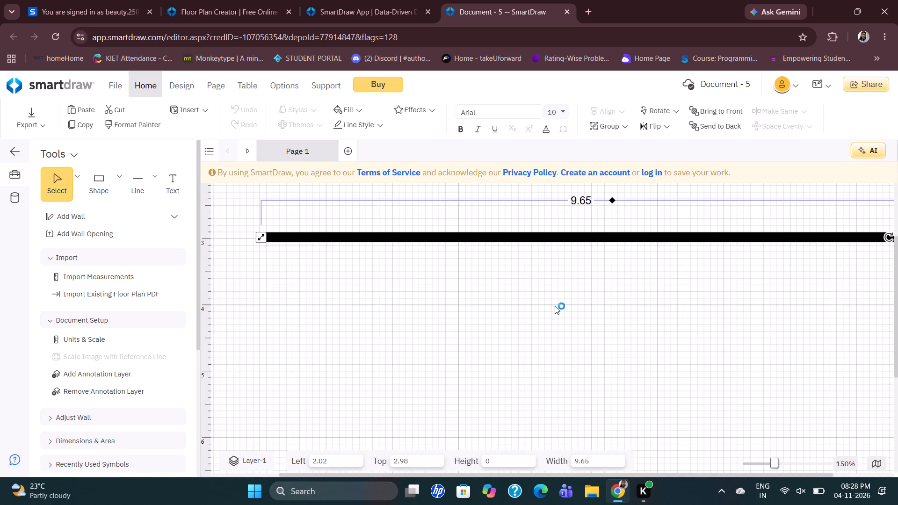
pyautogui.hscroll(-1, 555, 306)
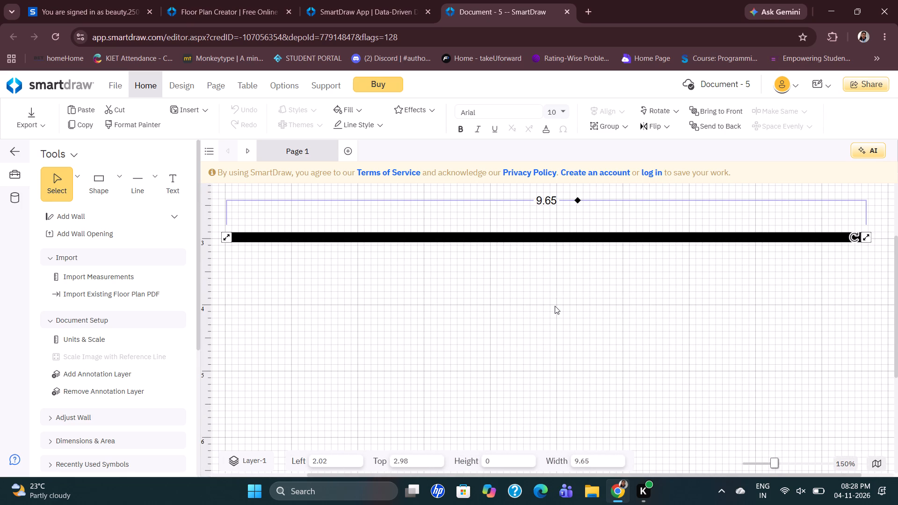
pyautogui.click(555, 306)
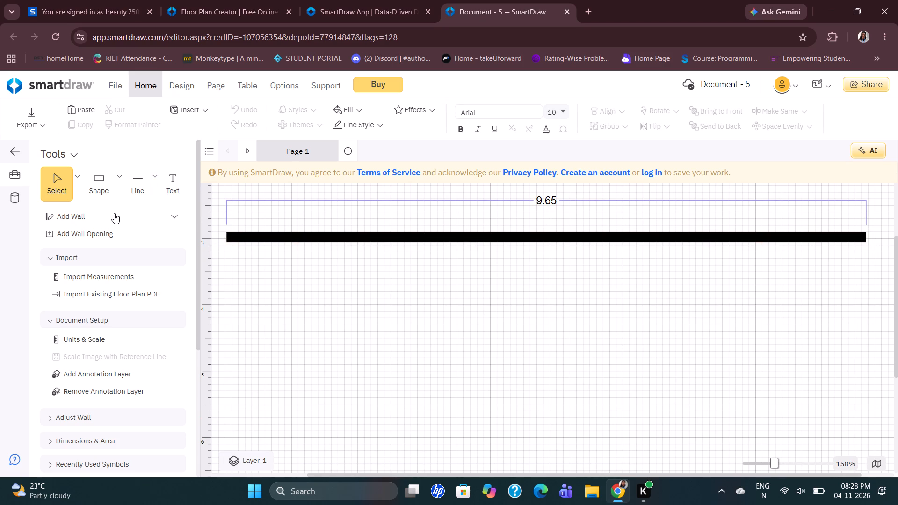
pyautogui.click(114, 213)
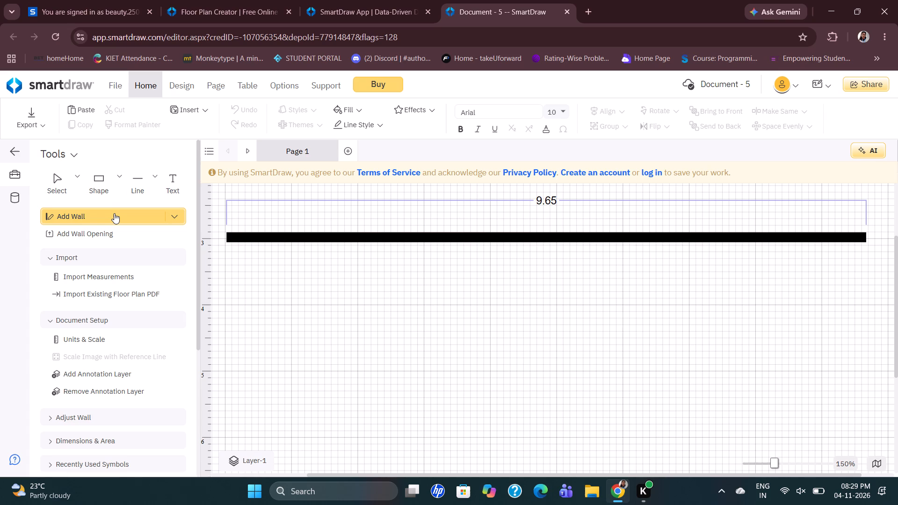
pyautogui.click(228, 238)
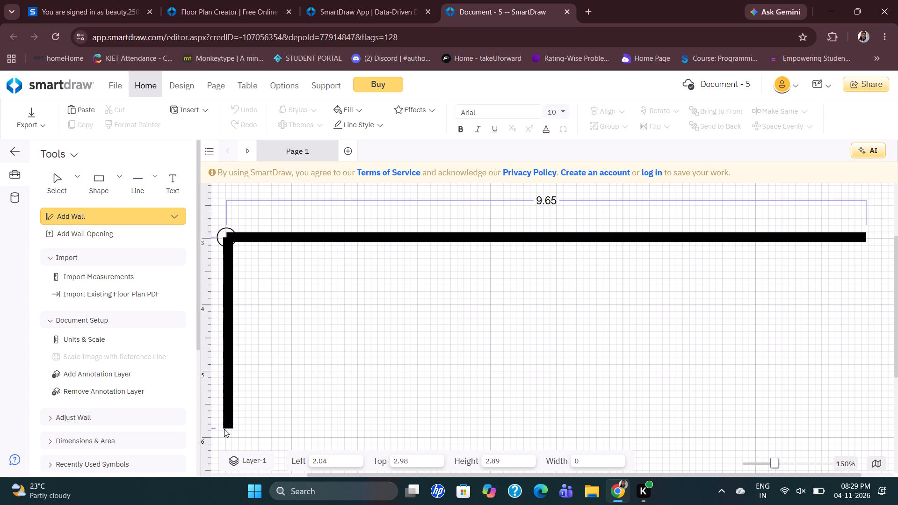
pyautogui.click(224, 448)
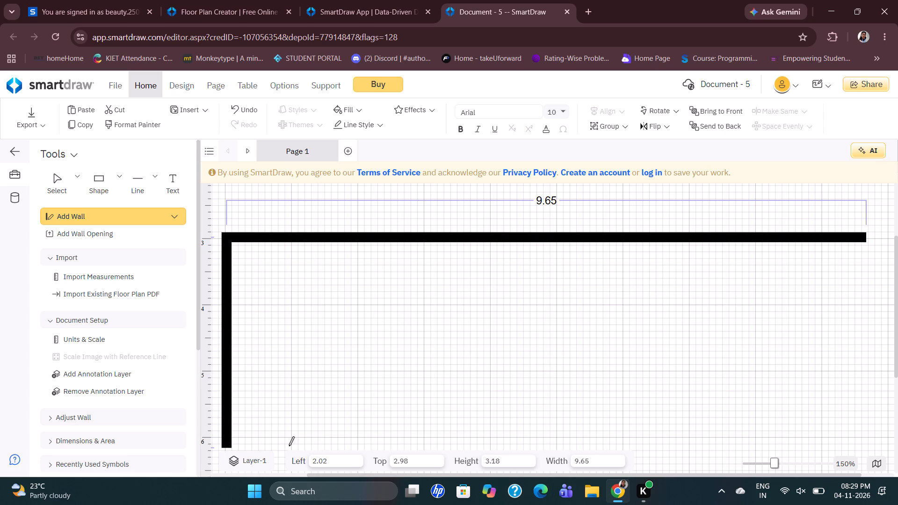
# Add a horizontal bottom wall about 9.73 long, starting from the lower end of the left vertical wall.
pyautogui.click(226, 448)
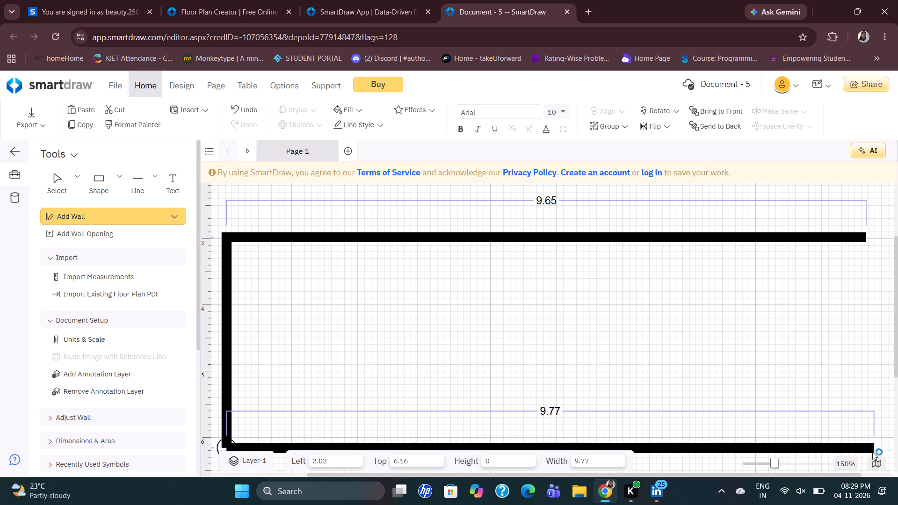
pyautogui.click(871, 454)
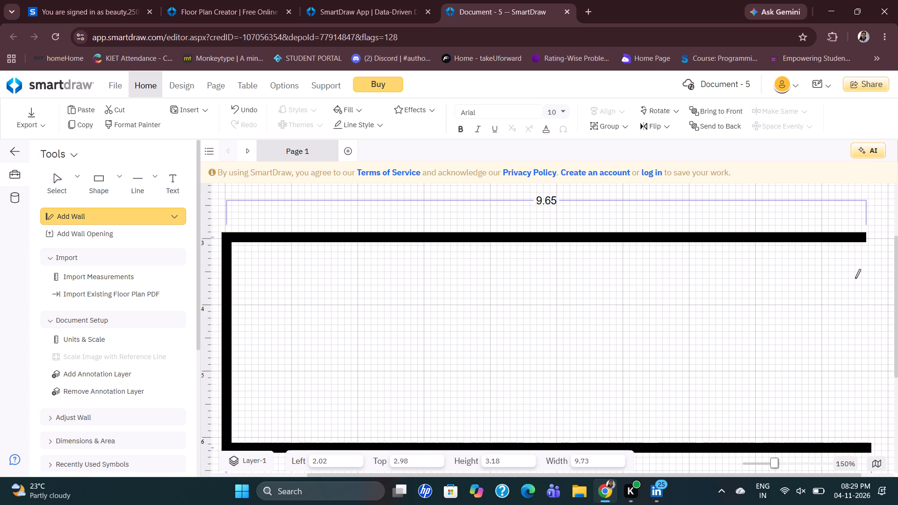
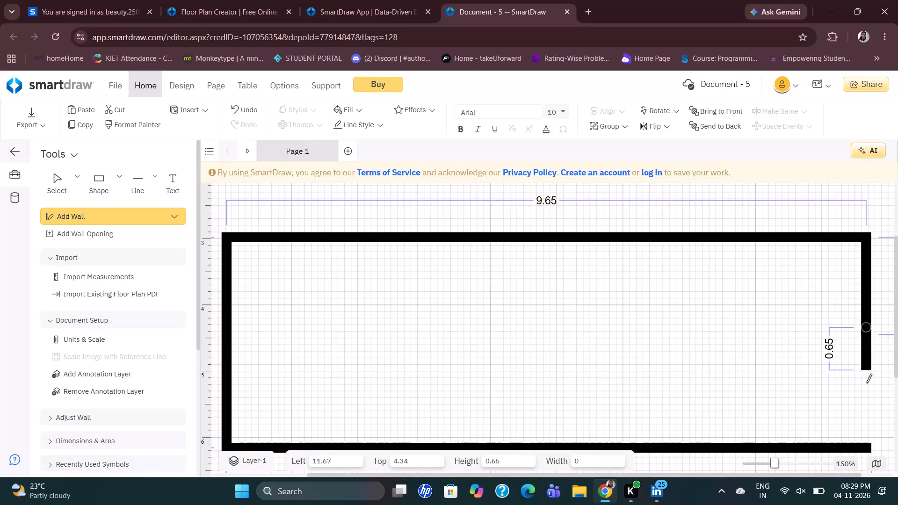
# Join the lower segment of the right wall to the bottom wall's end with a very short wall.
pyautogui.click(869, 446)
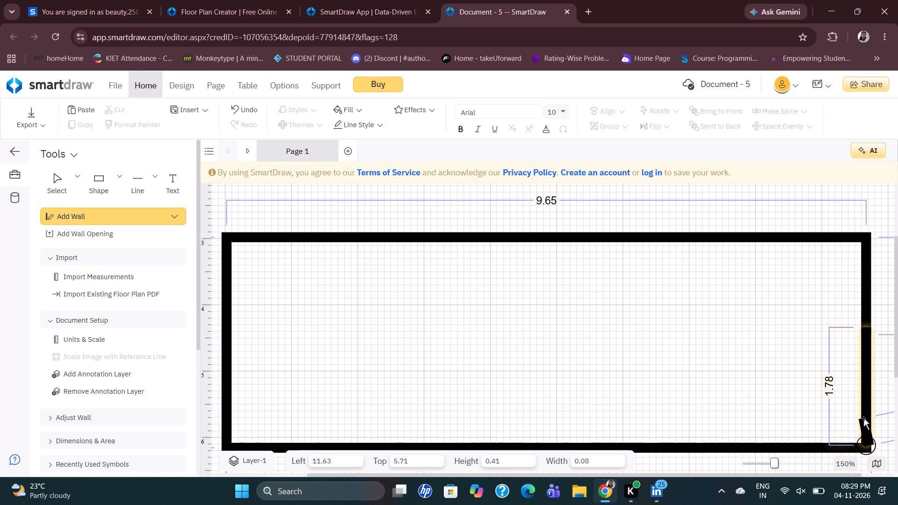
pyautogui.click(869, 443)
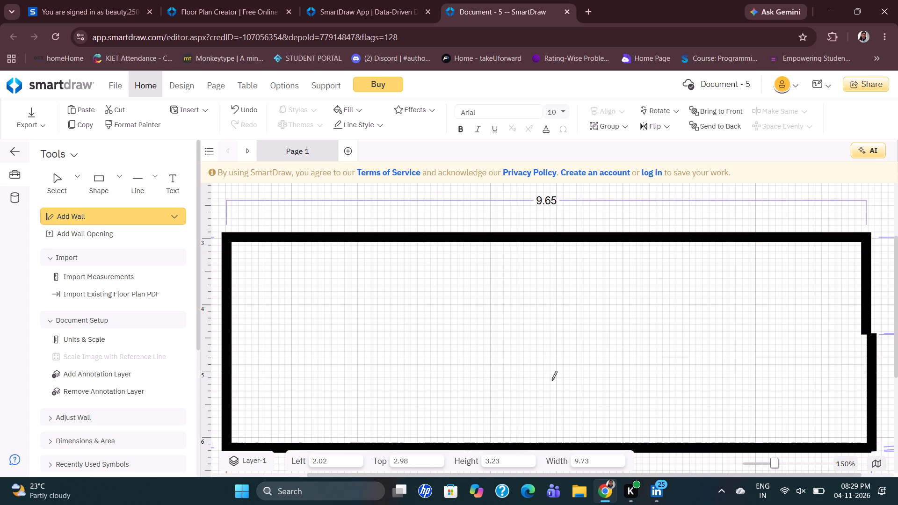
# Delete the whole outline of connected walls from the page.
pyautogui.click(107, 216)
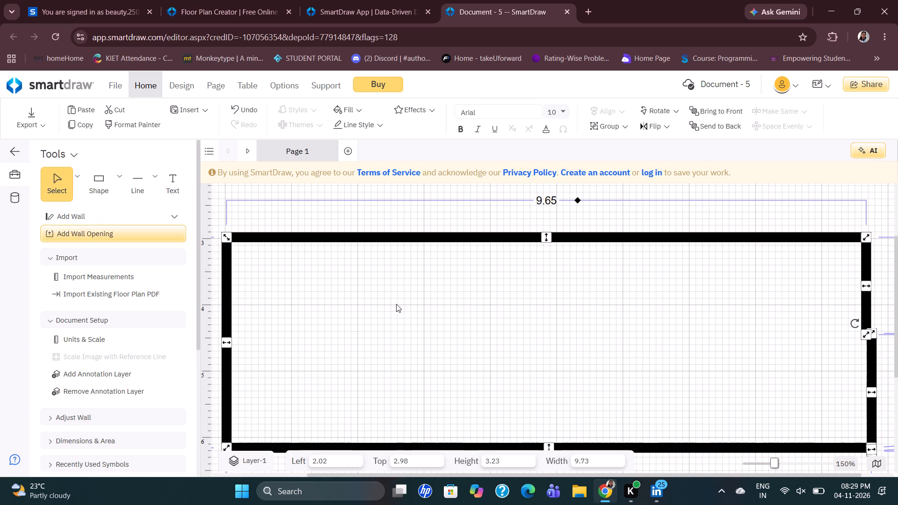
pyautogui.click(873, 361)
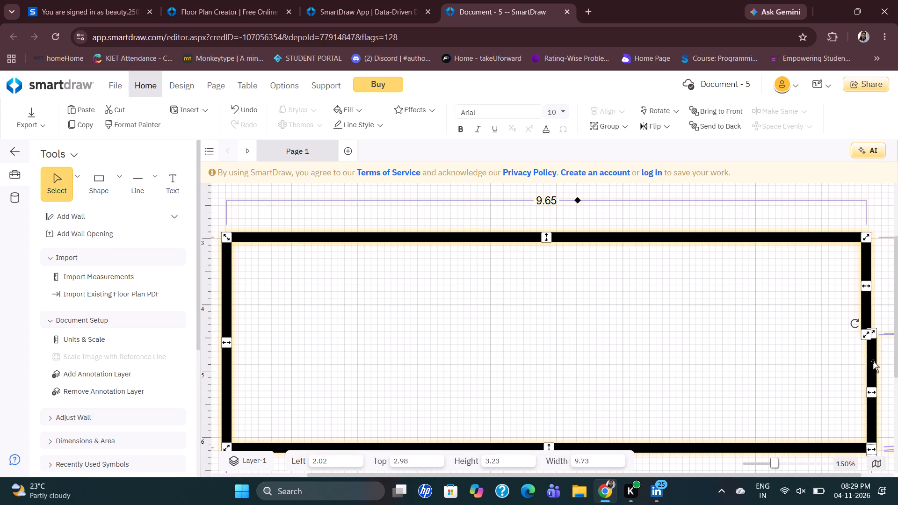
pyautogui.click(873, 361)
pyautogui.moveTo(873, 361); pyautogui.dragTo(867, 345)
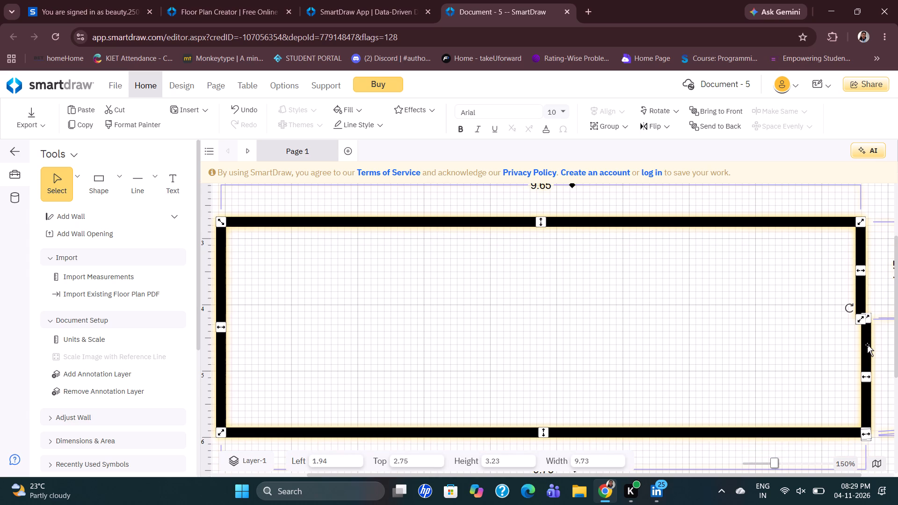
pyautogui.click(867, 350)
pyautogui.press('Delete')
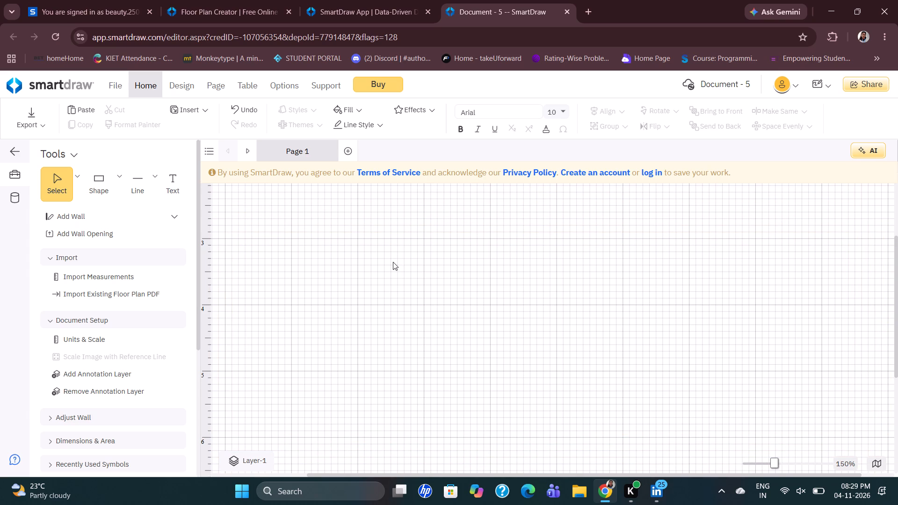
# Draw a horizontal top wall about 9.98 long, starting at about 2.00 across and 2.59 down the page.
pyautogui.click(97, 217)
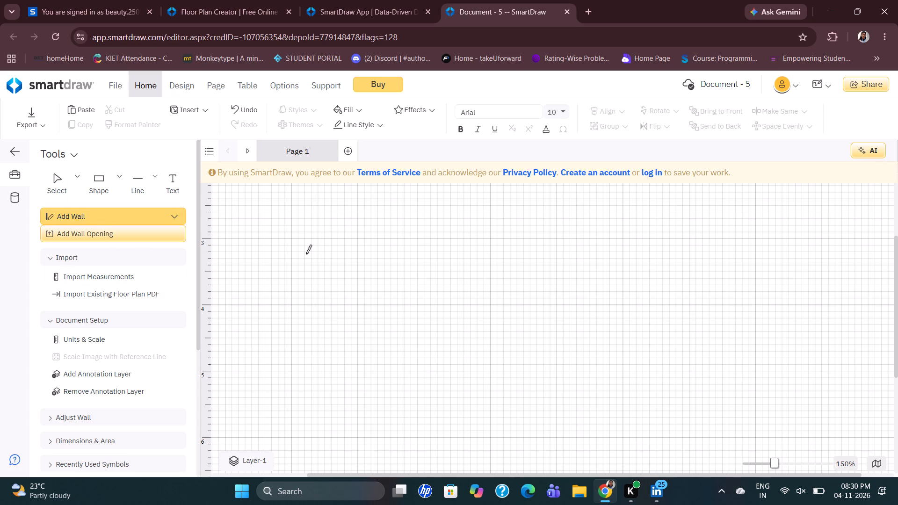
pyautogui.click(225, 211)
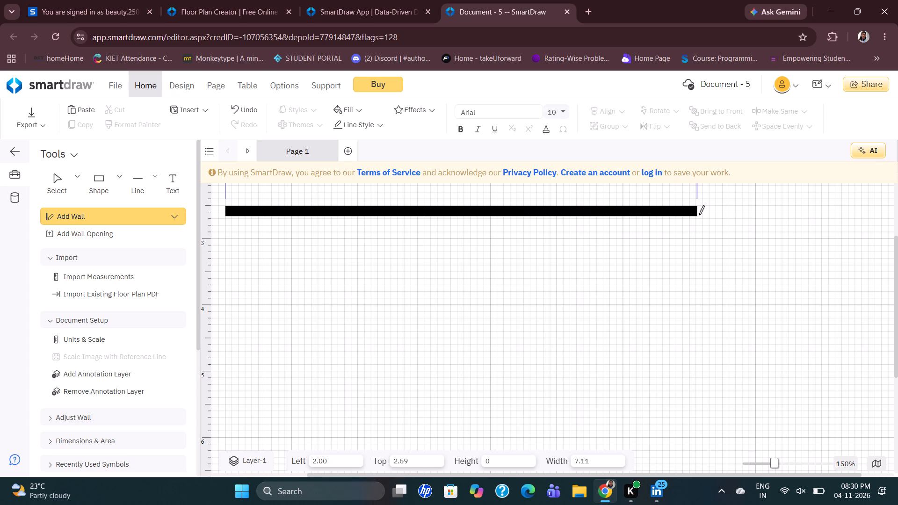
pyautogui.click(888, 210)
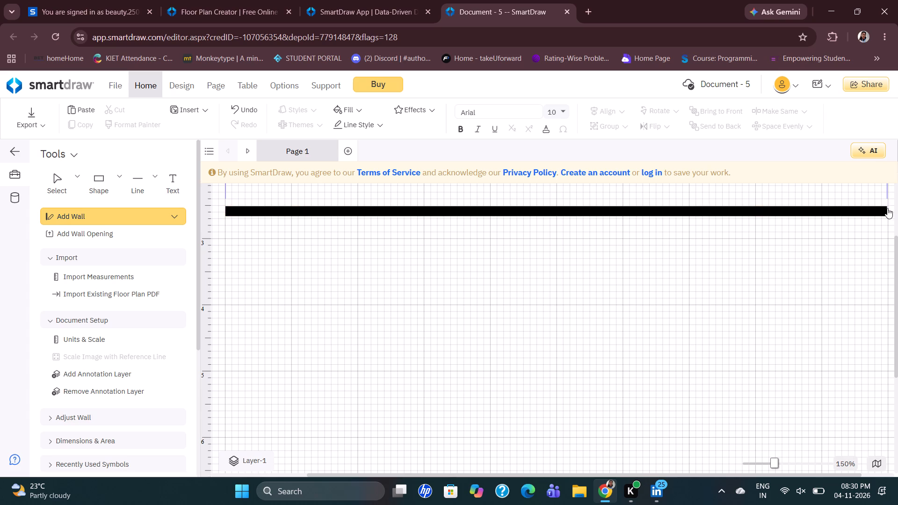
# Add vertical walls running down from the top wall, about 3.61 long at its right end and about 3.53 long at its left end.
pyautogui.click(883, 213)
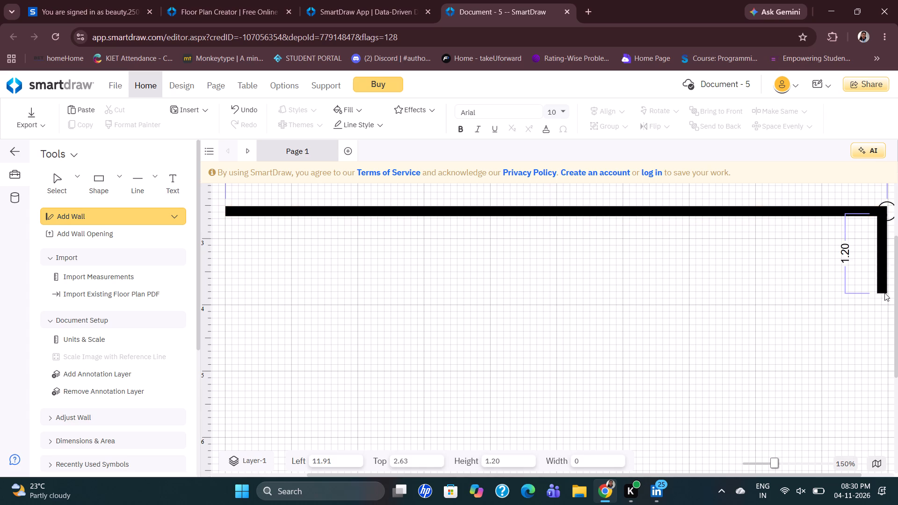
pyautogui.click(884, 453)
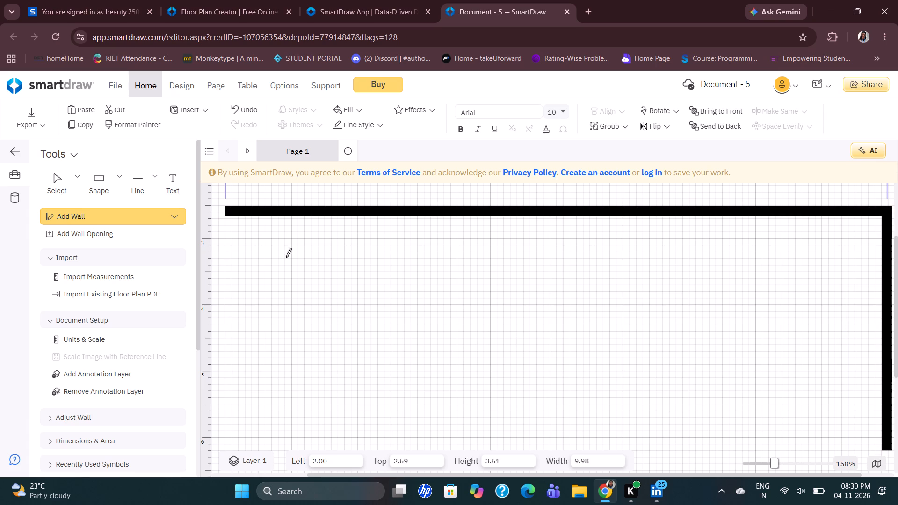
pyautogui.click(228, 210)
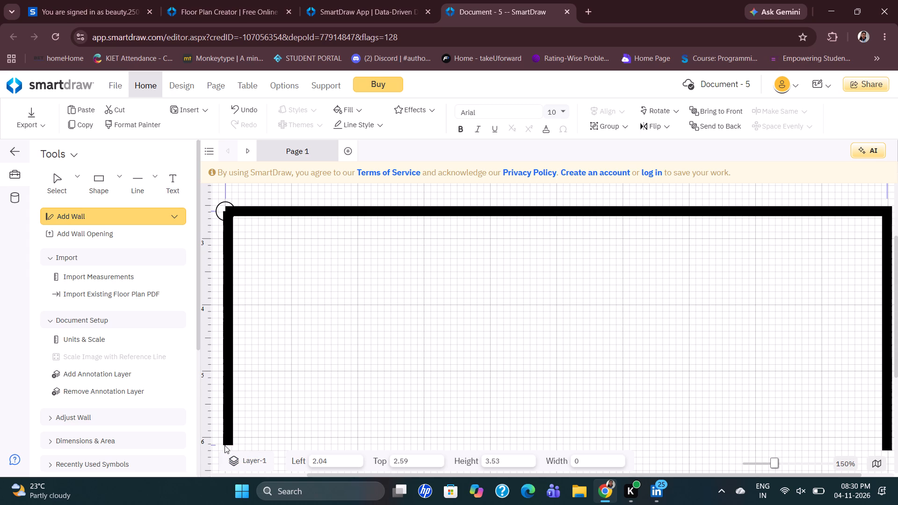
pyautogui.click(224, 445)
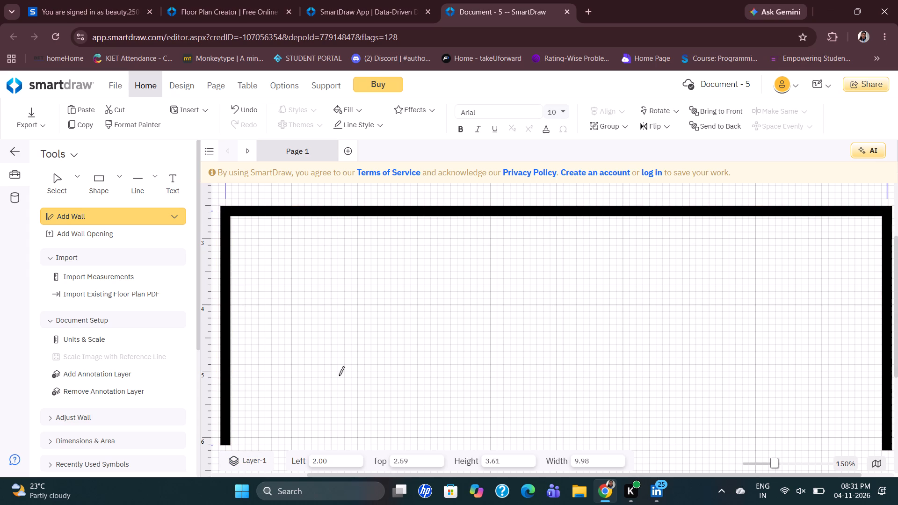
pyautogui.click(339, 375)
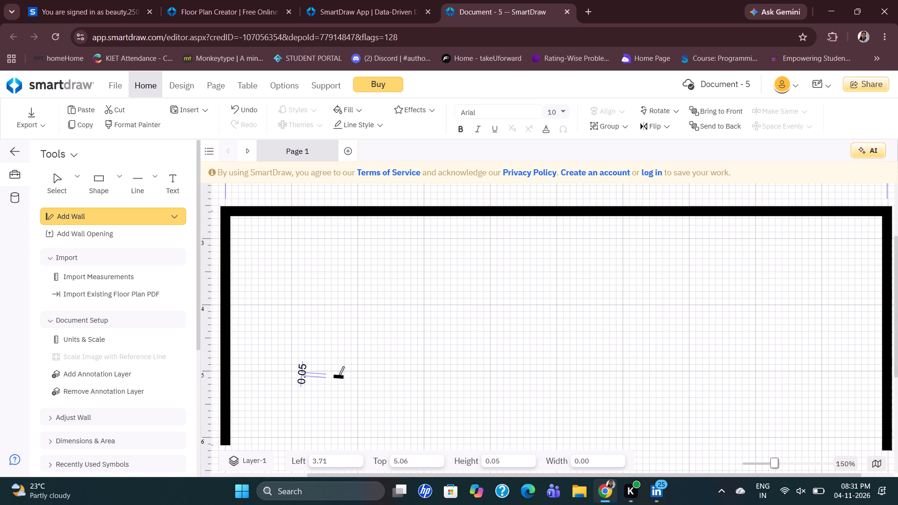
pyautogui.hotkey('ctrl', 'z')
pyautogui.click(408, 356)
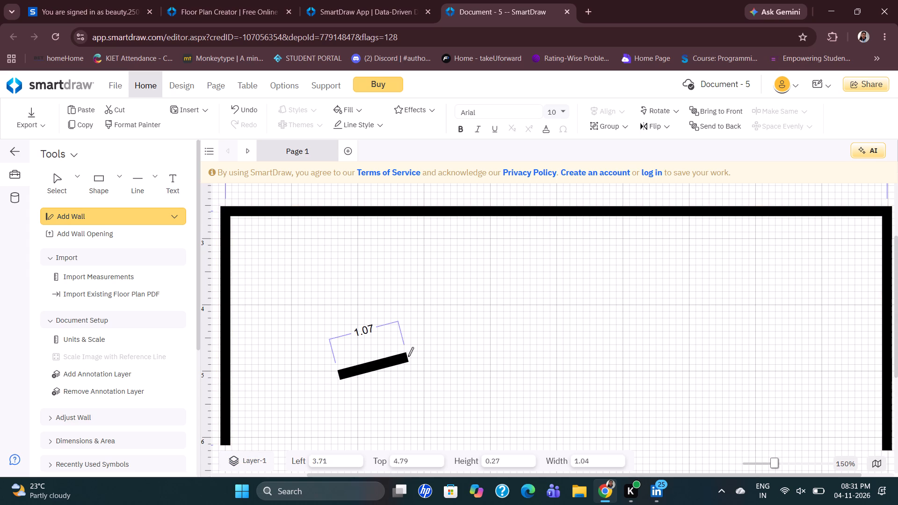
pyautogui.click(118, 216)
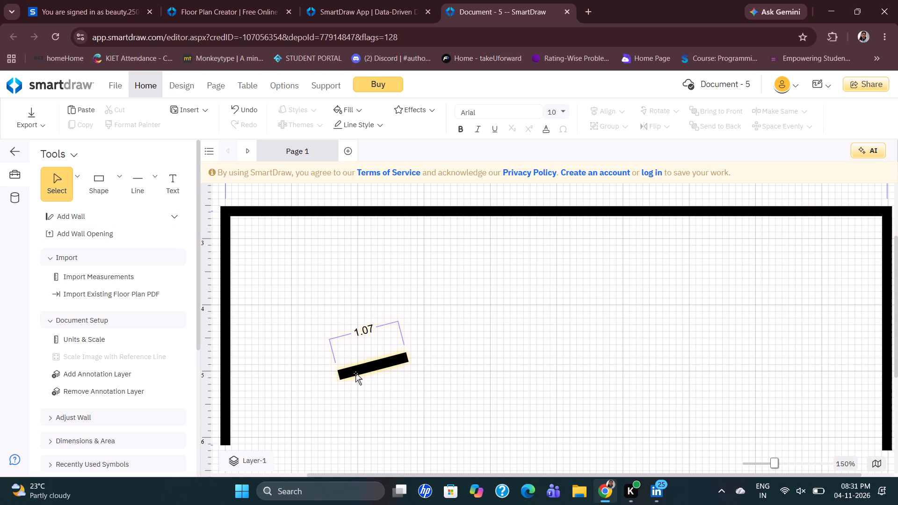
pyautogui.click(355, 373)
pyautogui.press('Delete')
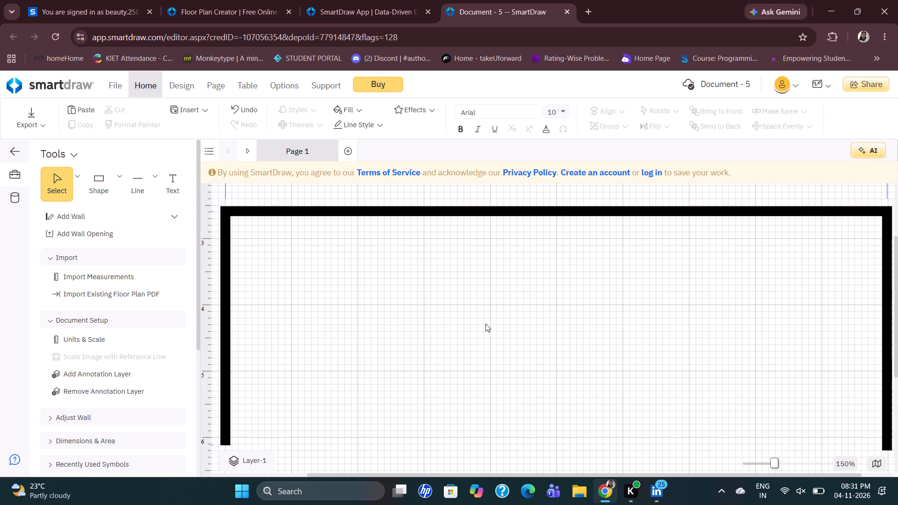
# Close the outline with a horizontal bottom wall about 9.96 long between the lower ends of the left and right walls.
pyautogui.scroll(-1, 485, 324)
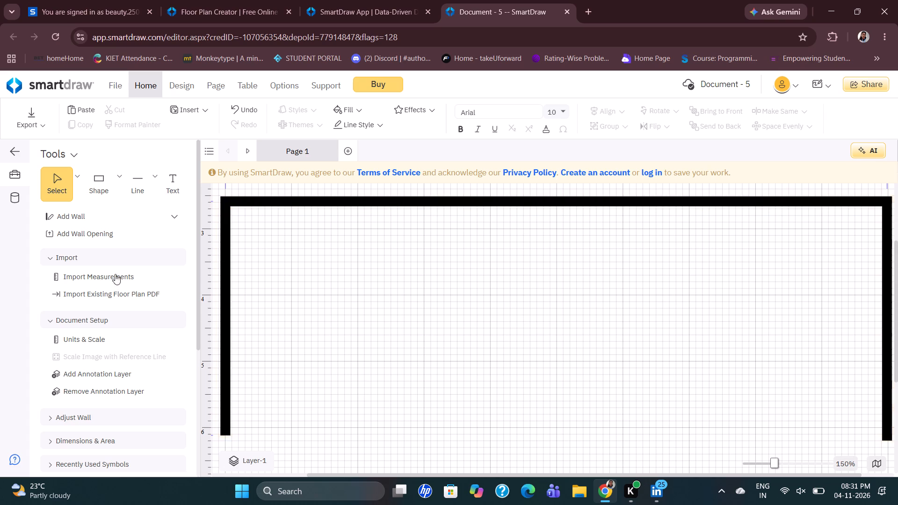
pyautogui.click(94, 214)
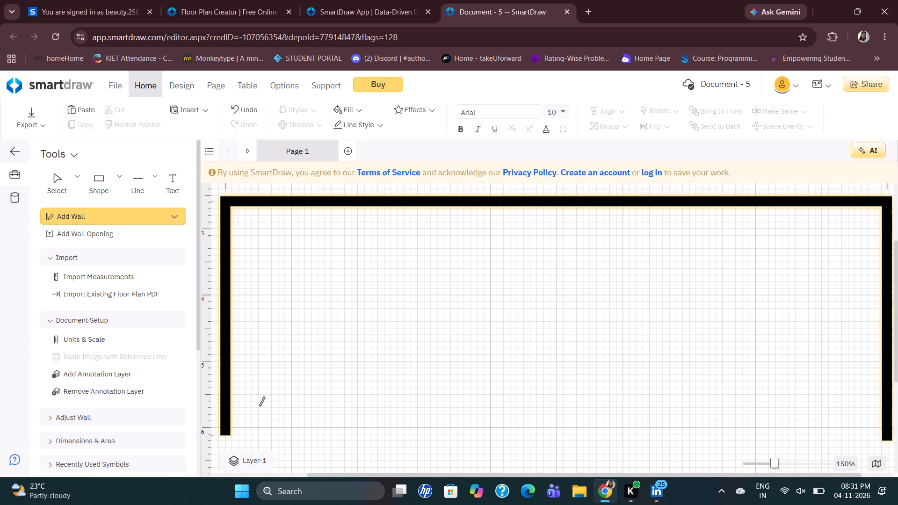
pyautogui.click(224, 435)
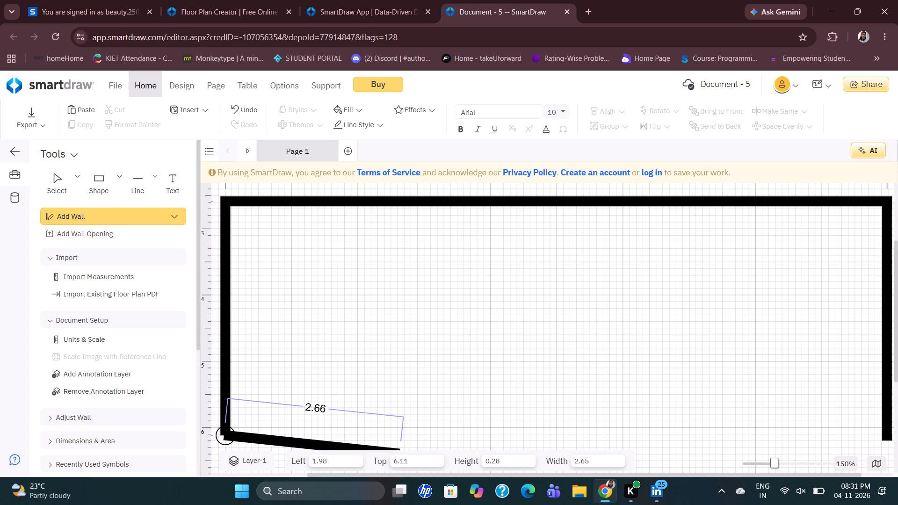
pyautogui.click(886, 423)
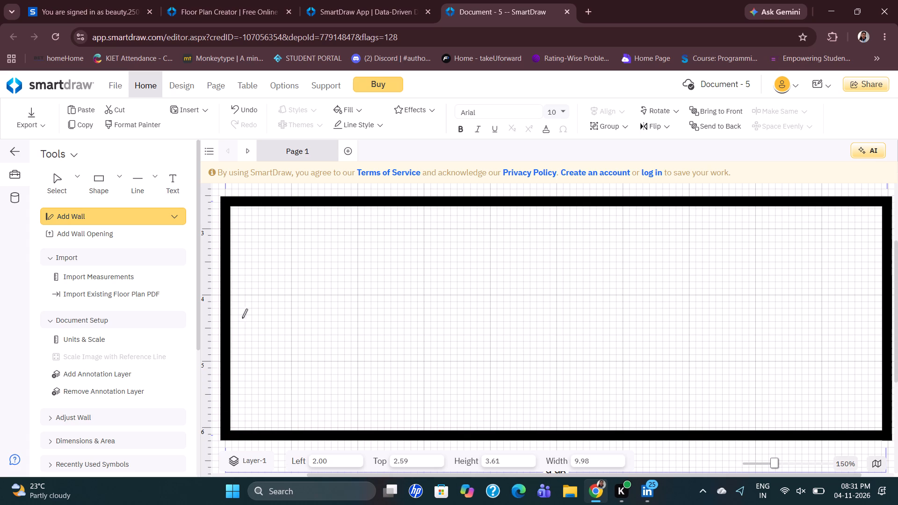
# Add a horizontal interior wall about 9.98 long across the outline from the left wall to the right wall, near mid-height.
pyautogui.click(226, 312)
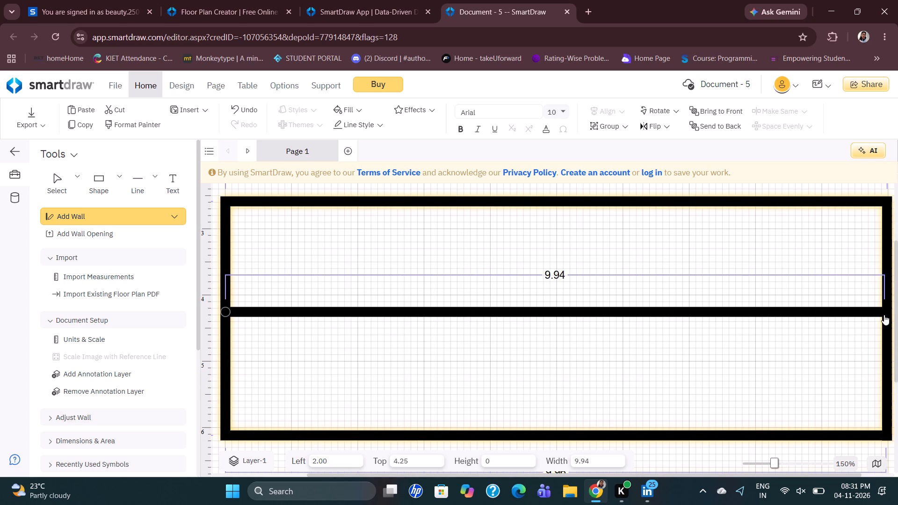
pyautogui.click(888, 313)
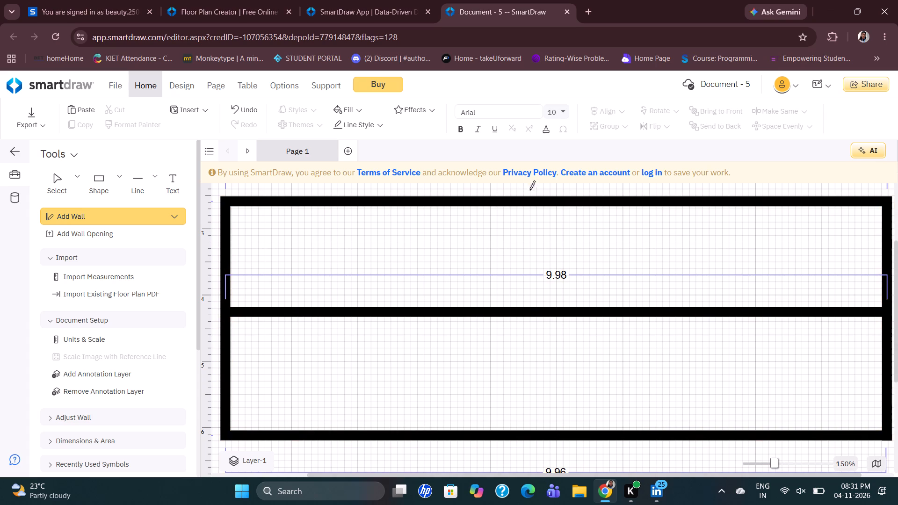
# Add two vertical interior walls about 3.5 long from the top wall to the bottom wall, at about 6.83 and 9.66 across.
pyautogui.click(545, 204)
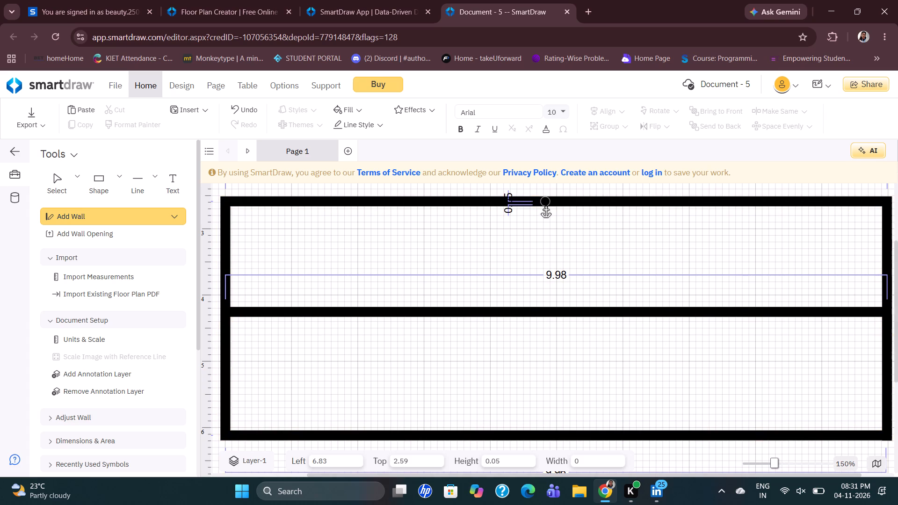
pyautogui.click(543, 435)
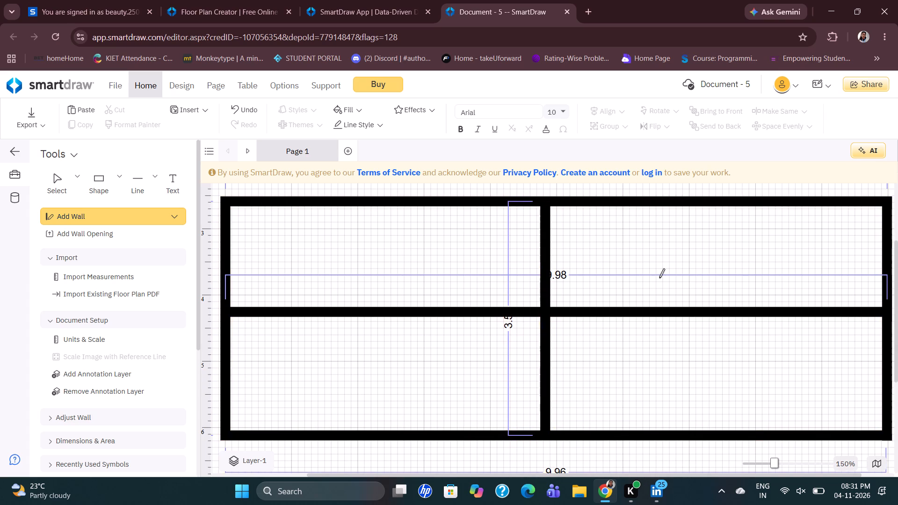
pyautogui.click(733, 205)
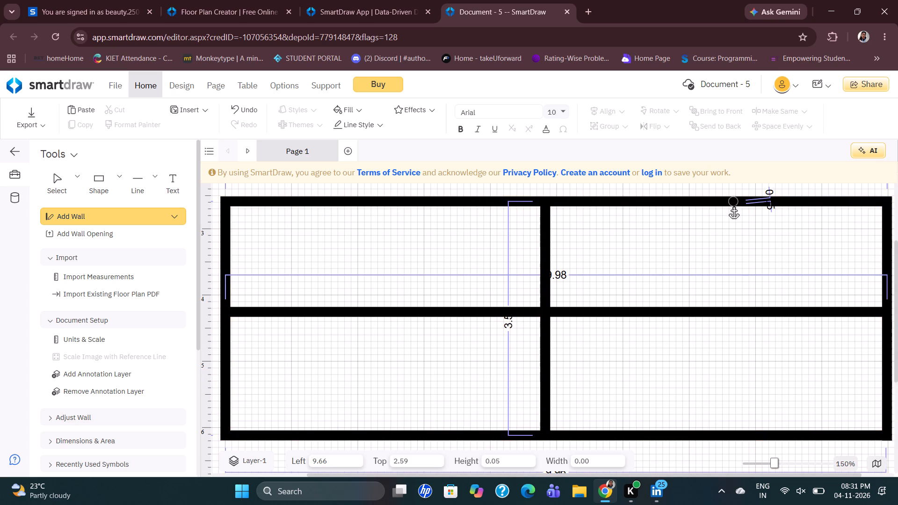
pyautogui.click(733, 433)
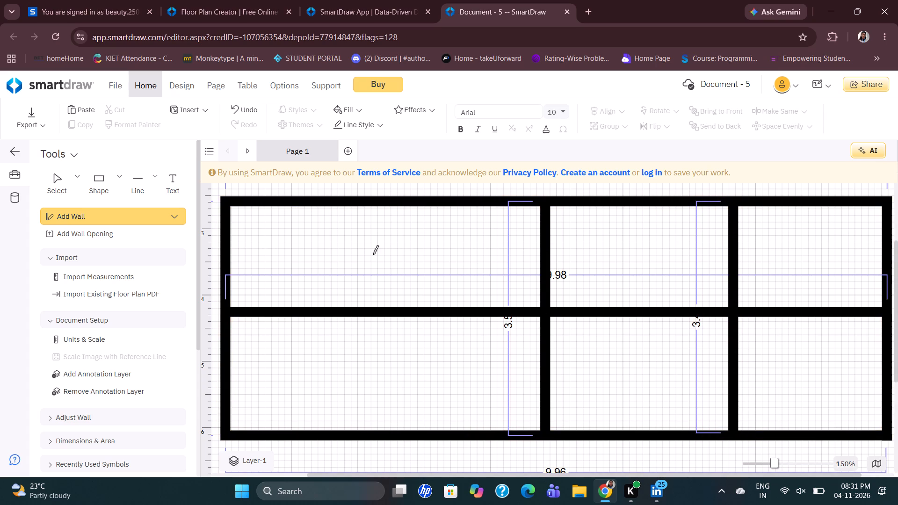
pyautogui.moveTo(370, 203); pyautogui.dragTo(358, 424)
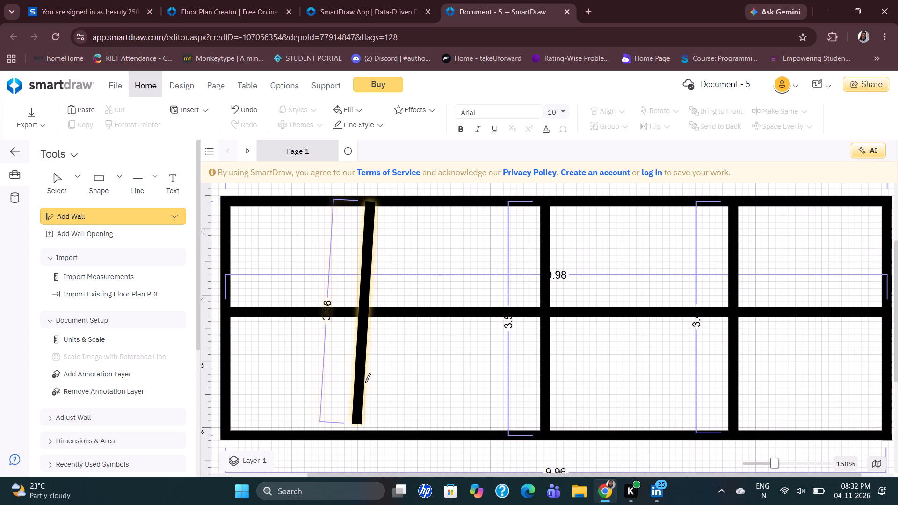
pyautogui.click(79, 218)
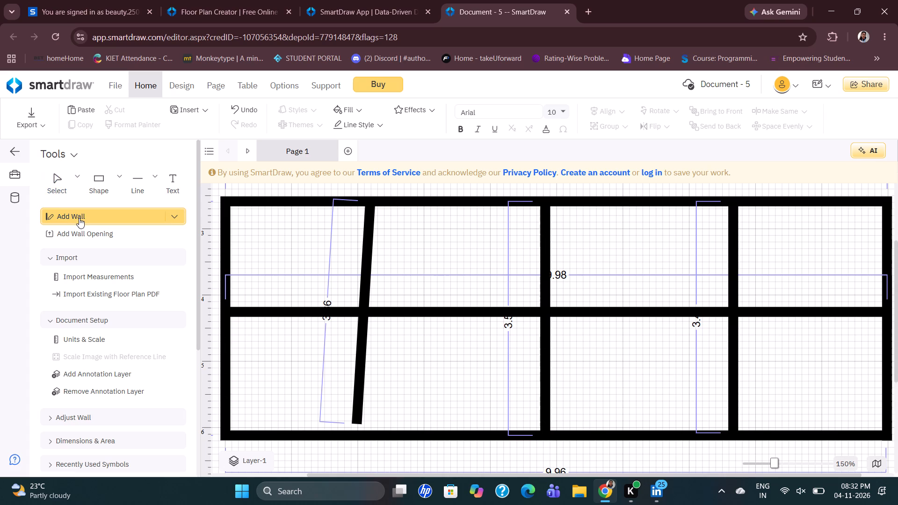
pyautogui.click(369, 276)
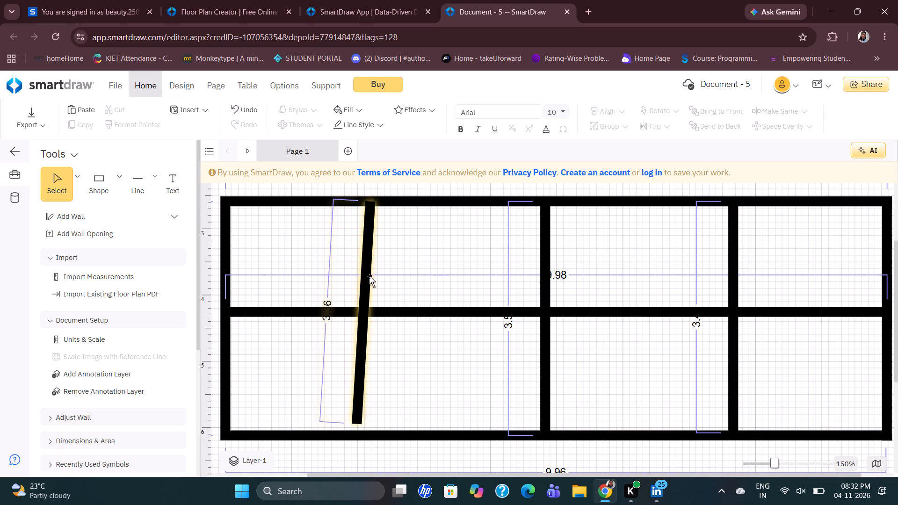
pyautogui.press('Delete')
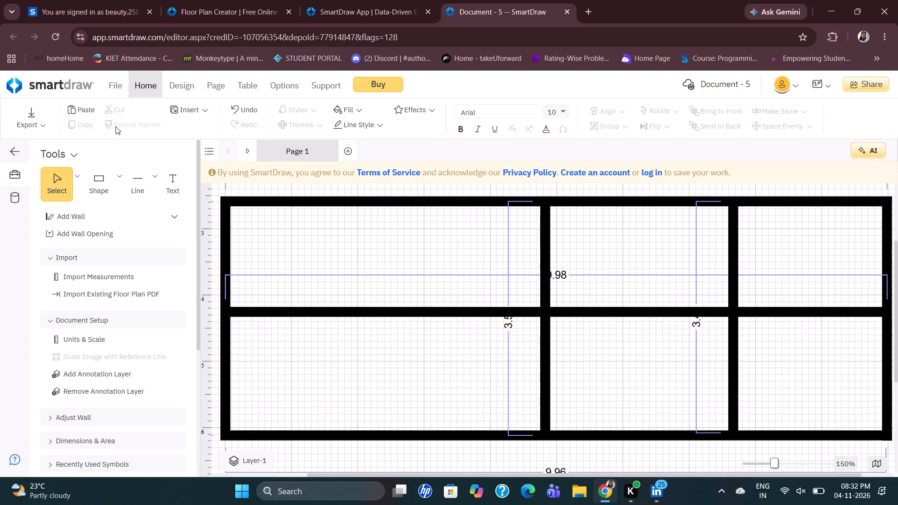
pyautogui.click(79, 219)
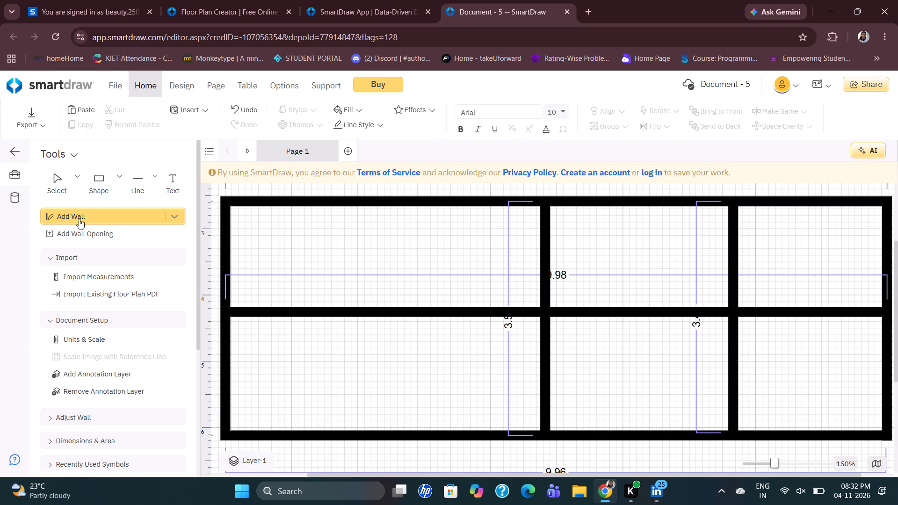
# Search the web for fitness band in a new browser tab, and close that tab to return to the floor plan.
pyautogui.click(582, 16)
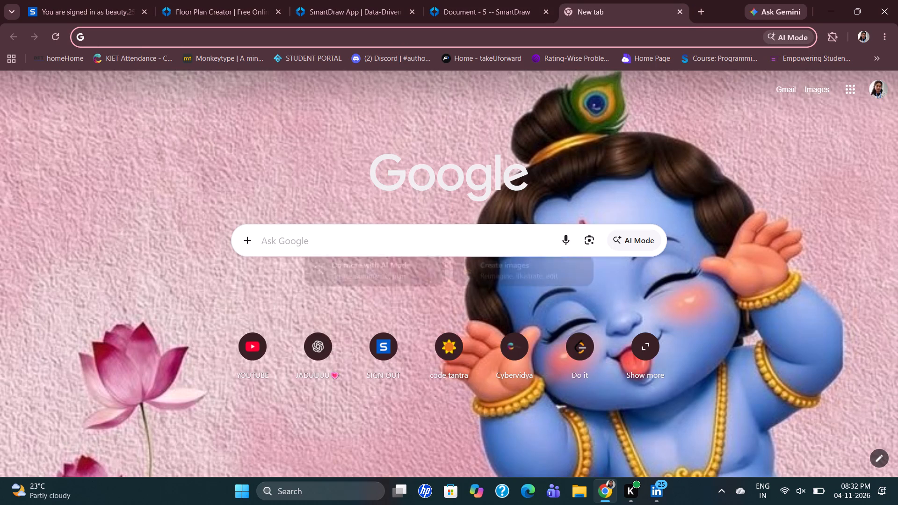
pyautogui.click(353, 236)
pyautogui.write('fit')
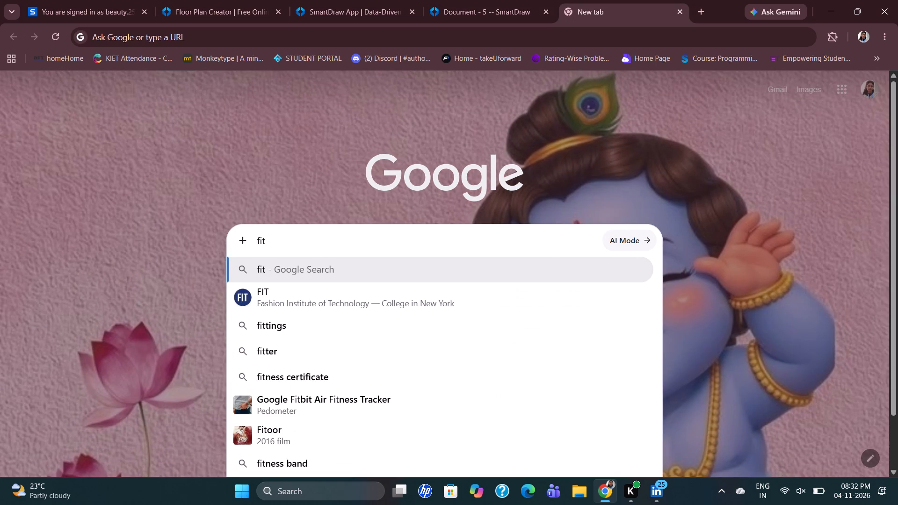
pyautogui.write('ness')
pyautogui.press('space')
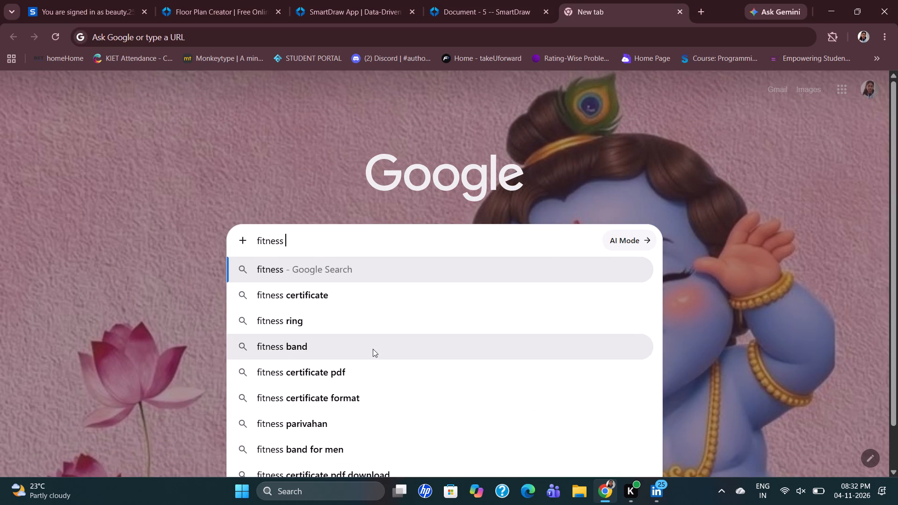
pyautogui.click(373, 349)
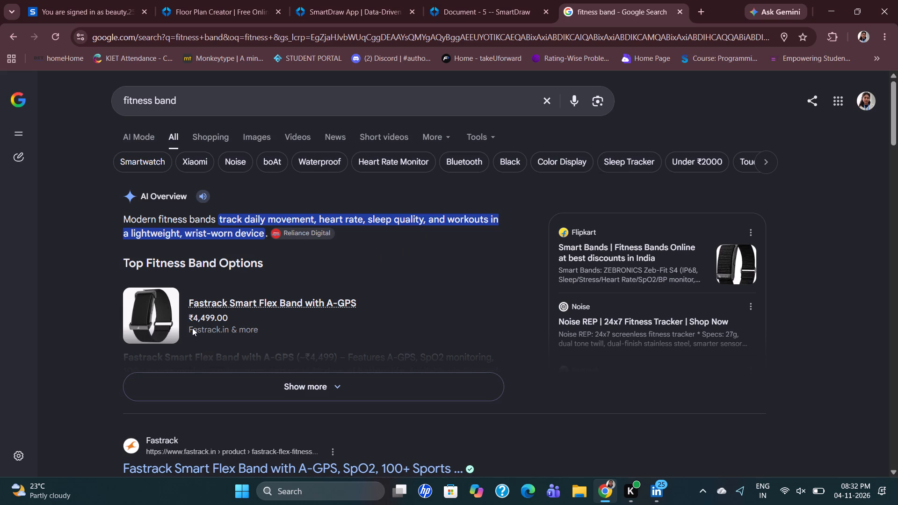
pyautogui.click(679, 13)
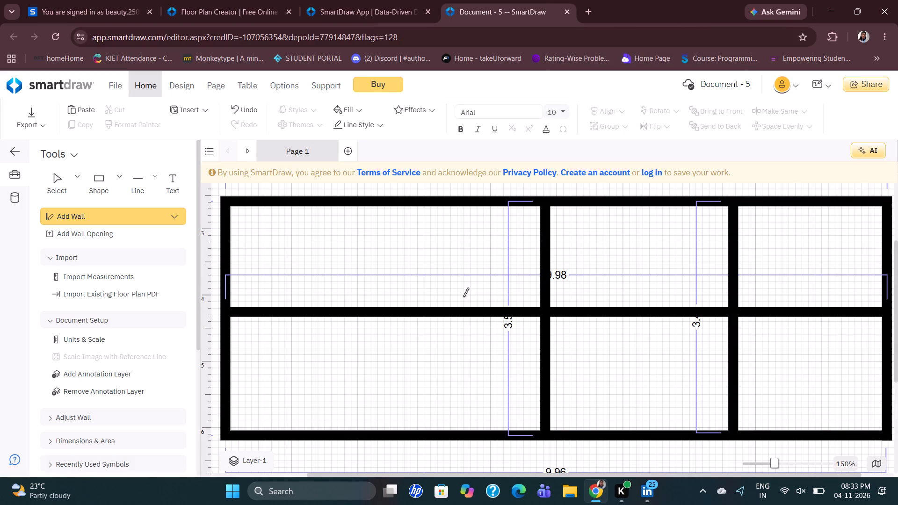
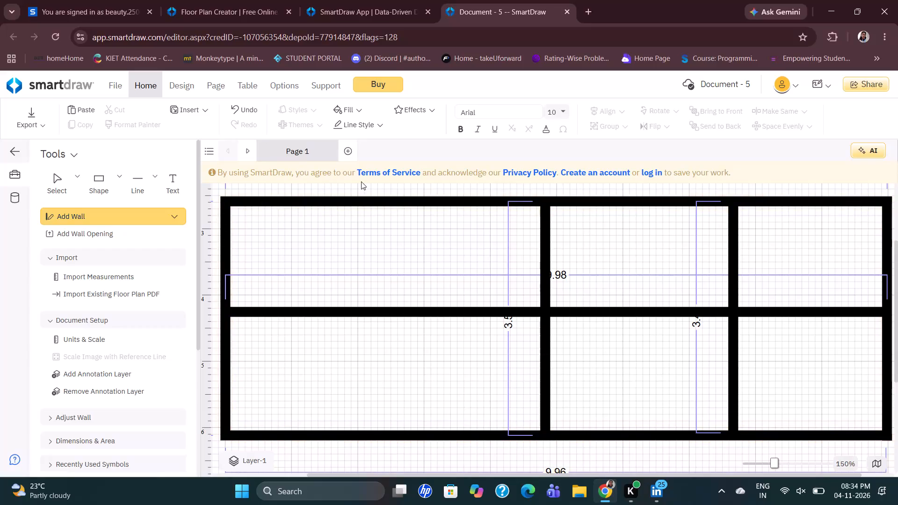
# Add a third vertical interior wall about 3.53 long from the top wall to the bottom wall, at about 4.27 across.
pyautogui.click(376, 204)
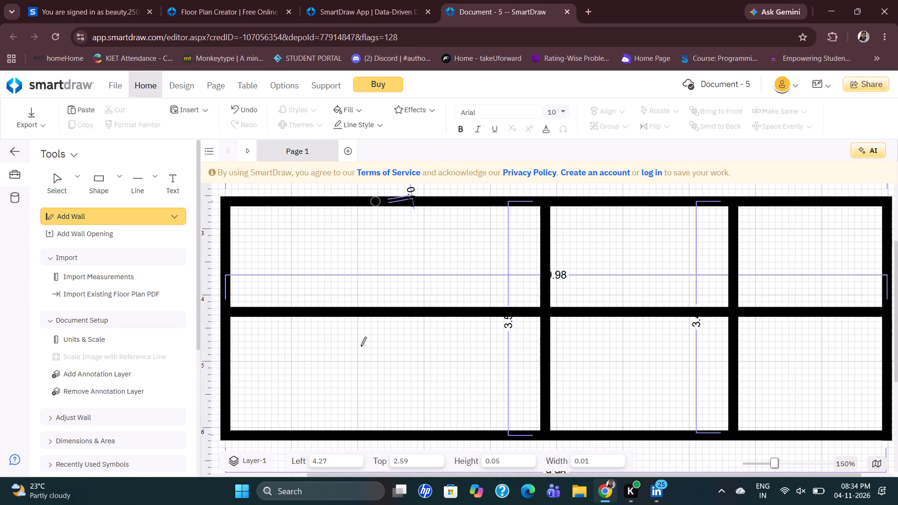
pyautogui.click(375, 435)
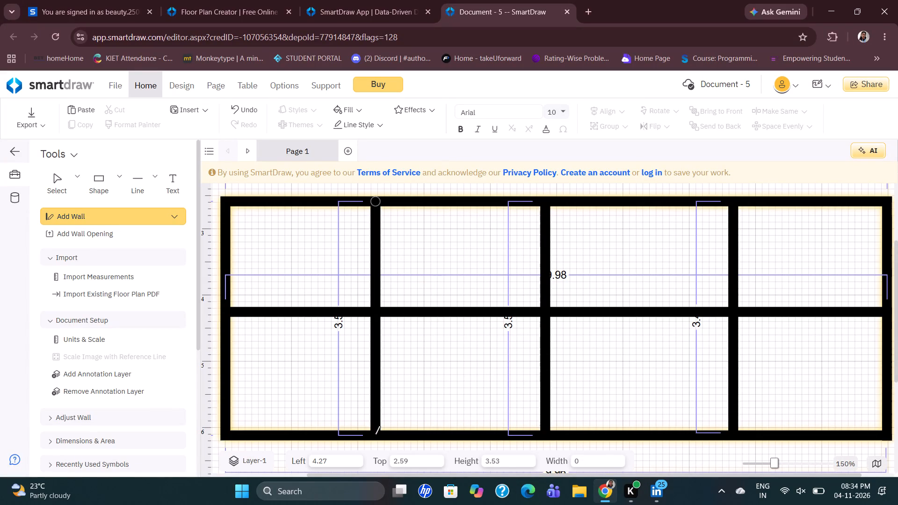
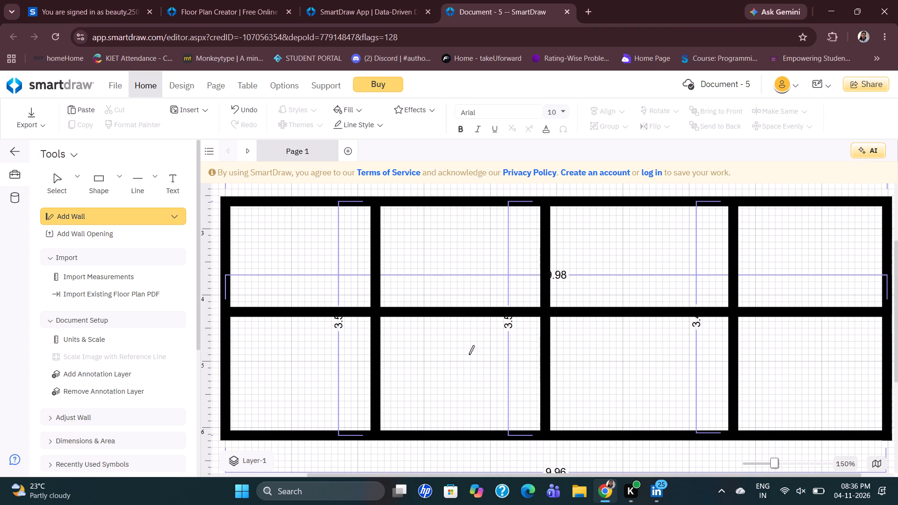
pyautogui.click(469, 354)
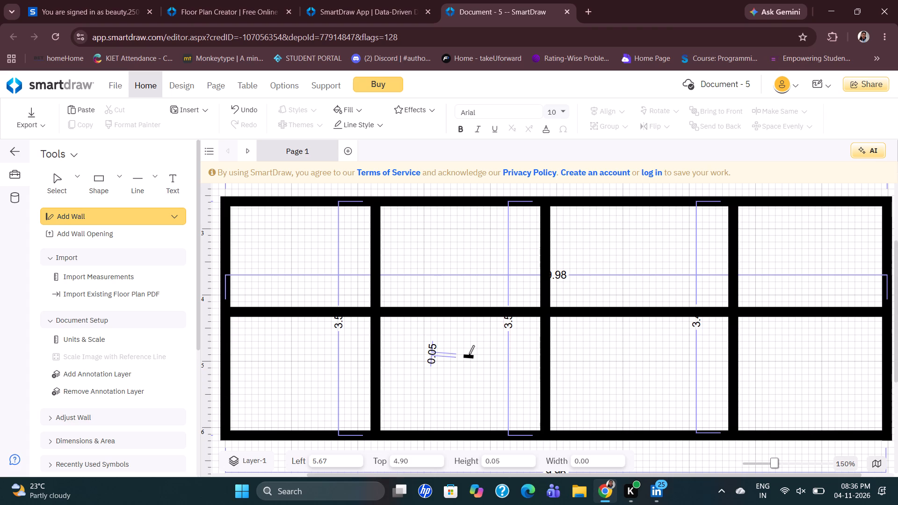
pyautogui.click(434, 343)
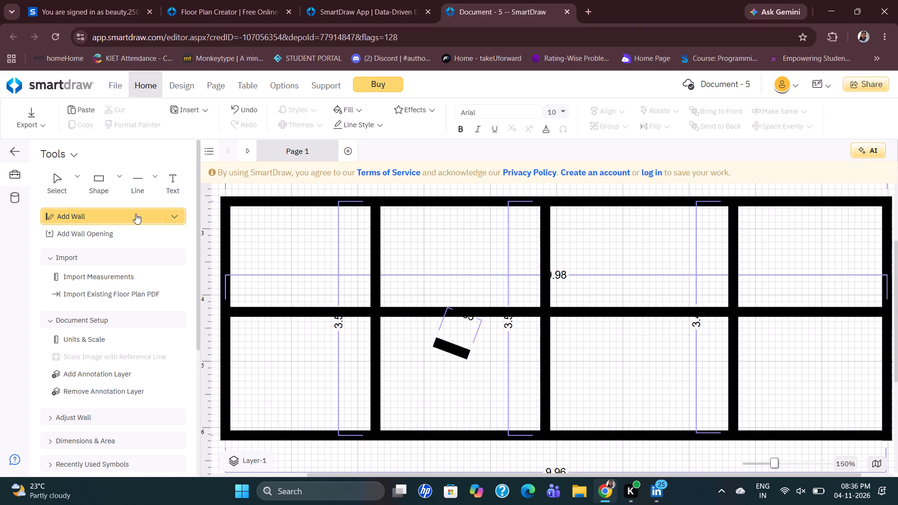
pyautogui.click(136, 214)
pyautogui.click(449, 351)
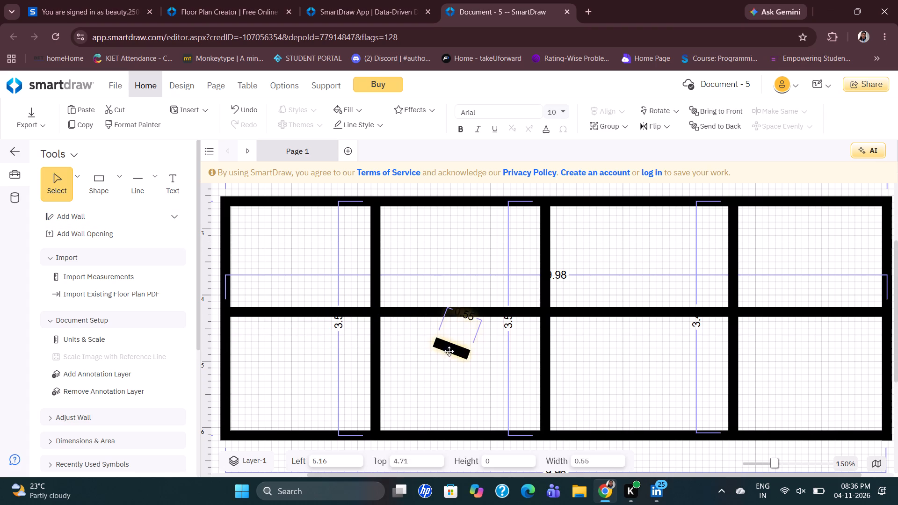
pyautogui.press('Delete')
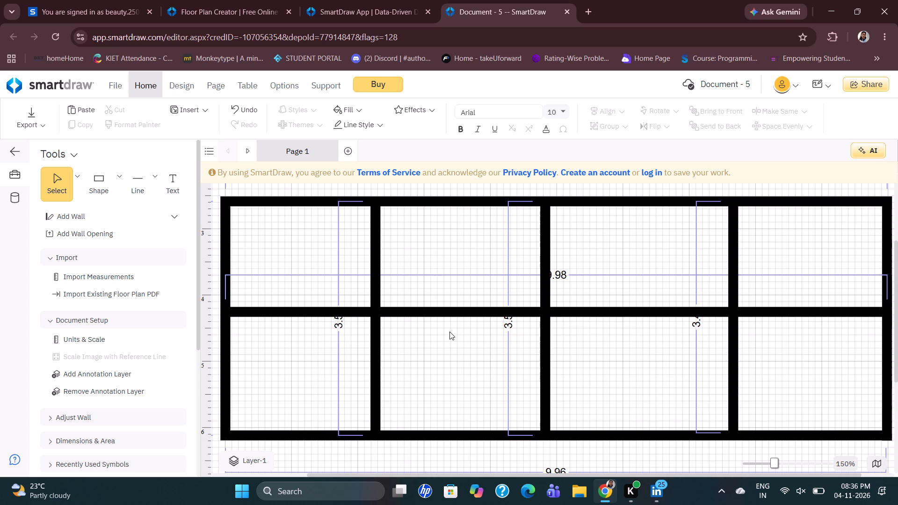
# Delete the horizontal interior wall that spans the plan between the left and right outer walls.
pyautogui.click(434, 315)
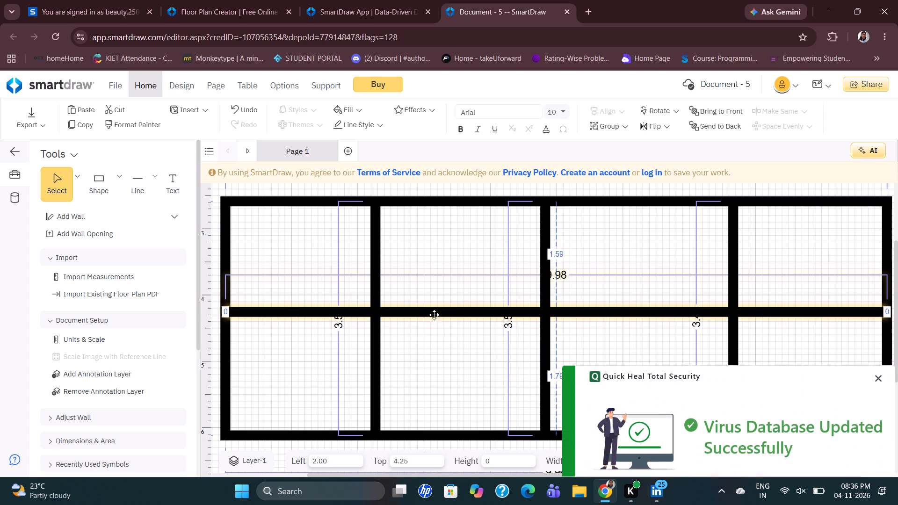
pyautogui.press('Delete')
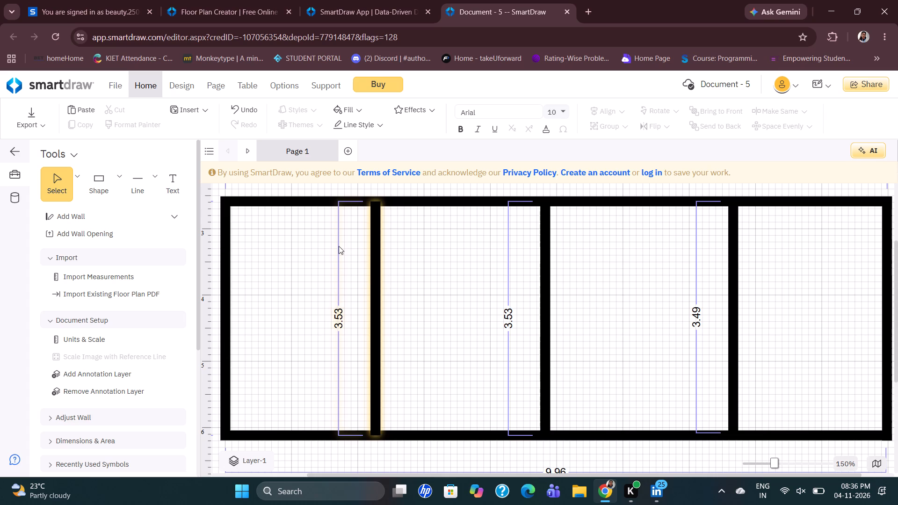
# Draw a thin horizontal line about 10.00 long from the left outer wall to the right outer wall, at about 4.00 down.
pyautogui.click(138, 180)
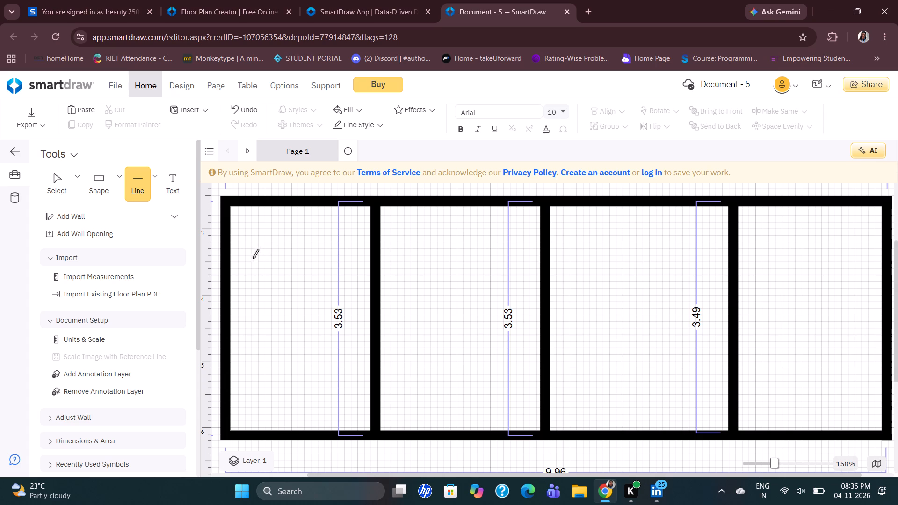
pyautogui.click(226, 296)
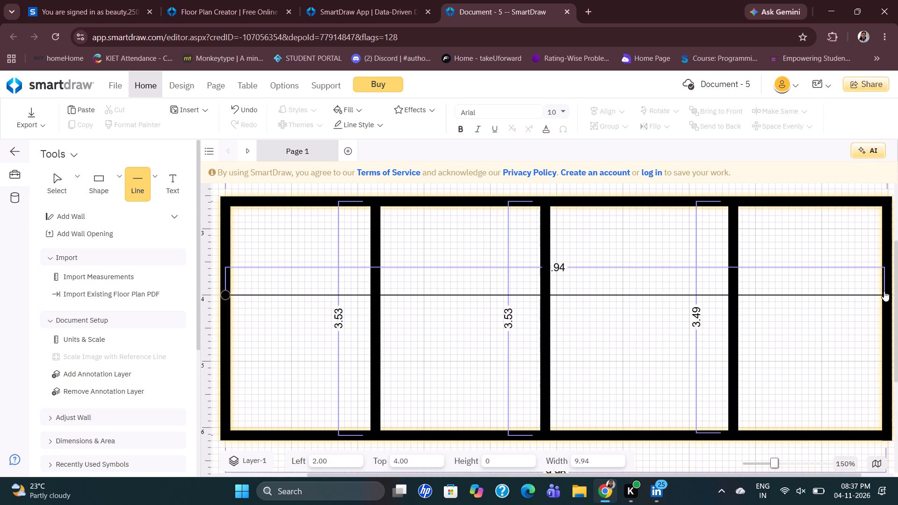
pyautogui.click(889, 292)
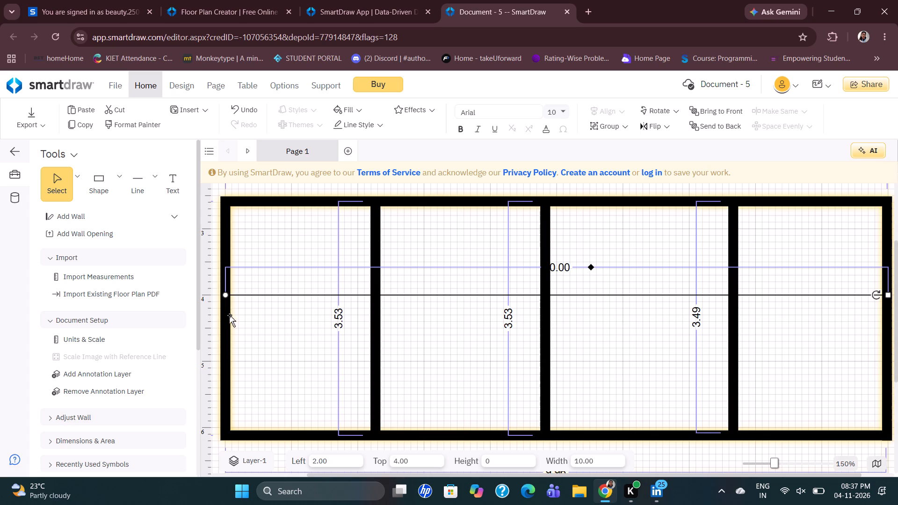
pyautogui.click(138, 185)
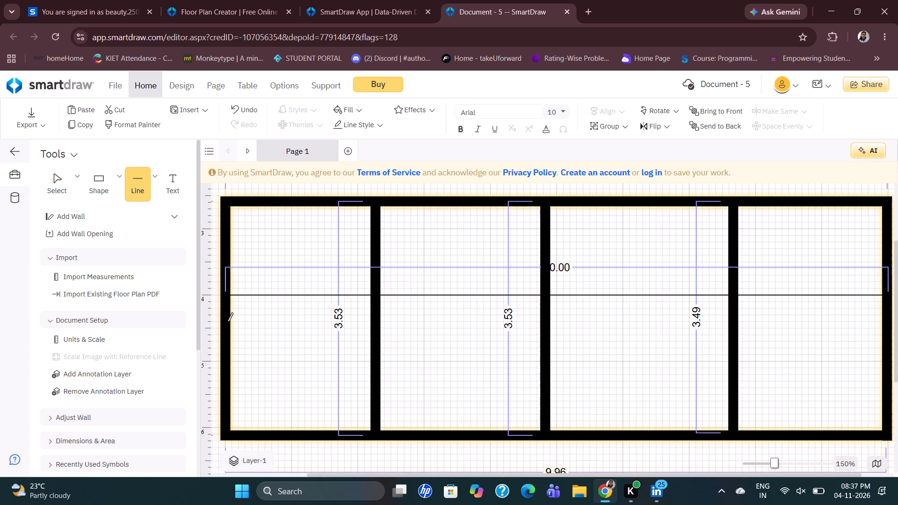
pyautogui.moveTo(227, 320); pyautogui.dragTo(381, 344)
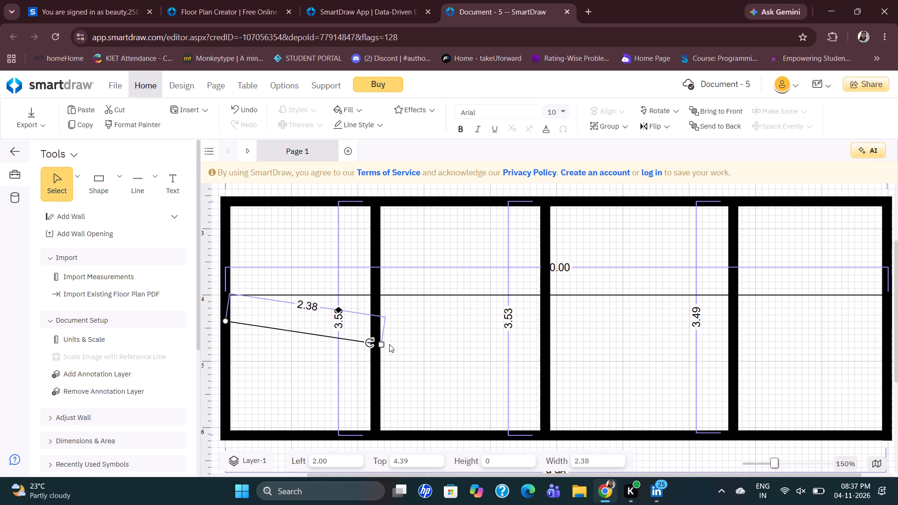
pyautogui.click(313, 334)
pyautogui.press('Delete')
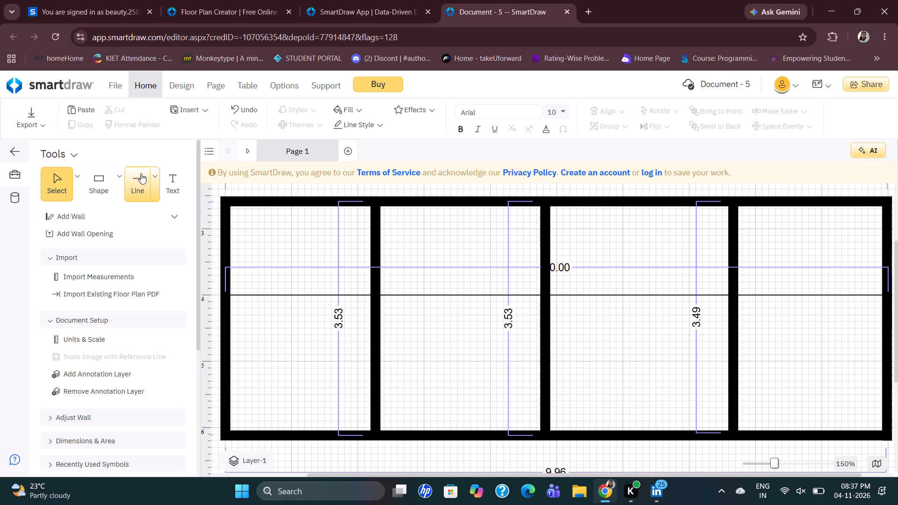
# Draw a second horizontal line about 9.98 long between the left and right outer walls, at about 4.51 down.
pyautogui.click(136, 175)
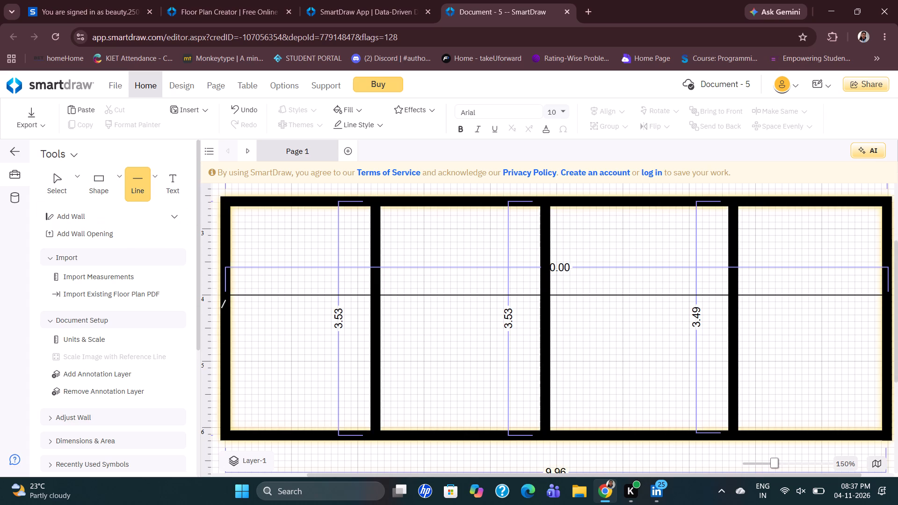
pyautogui.click(225, 330)
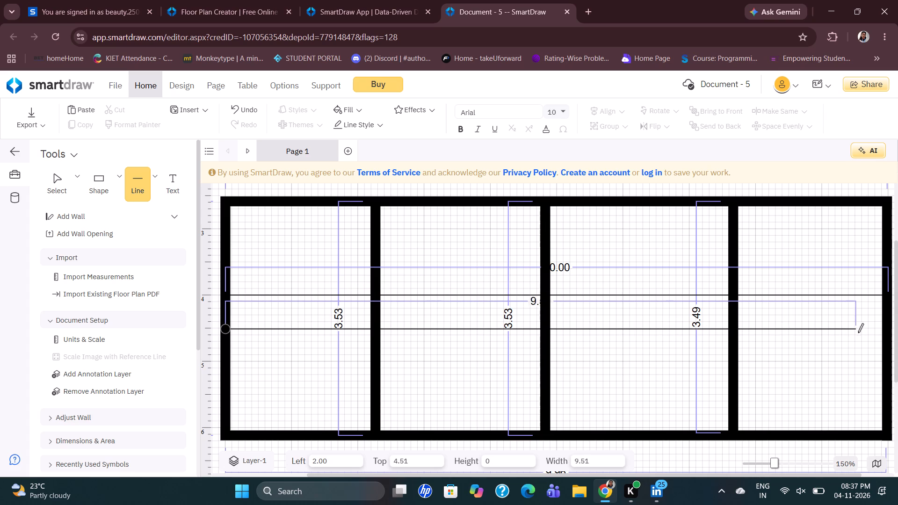
pyautogui.click(888, 330)
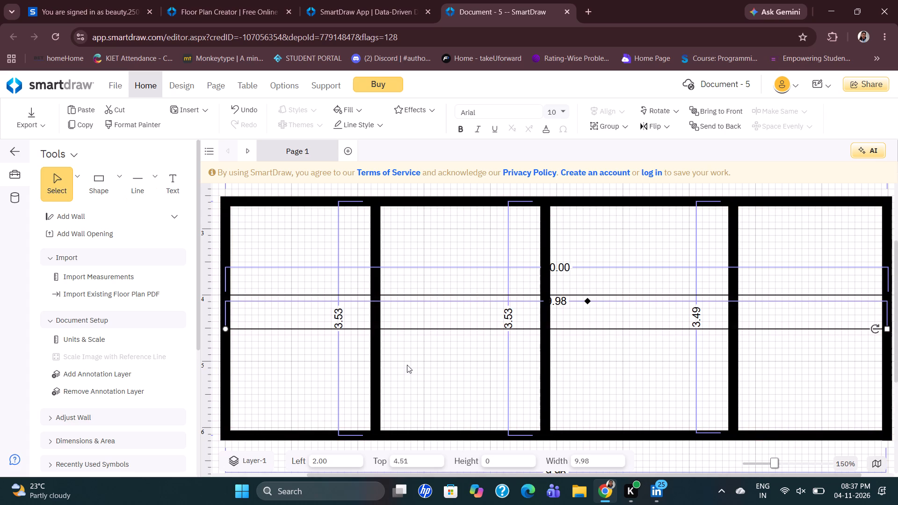
# Add a wall opening 1.22 wide in the leftmost vertical interior wall where the two horizontal lines cross it, about 1.04 below the top wall.
pyautogui.click(378, 322)
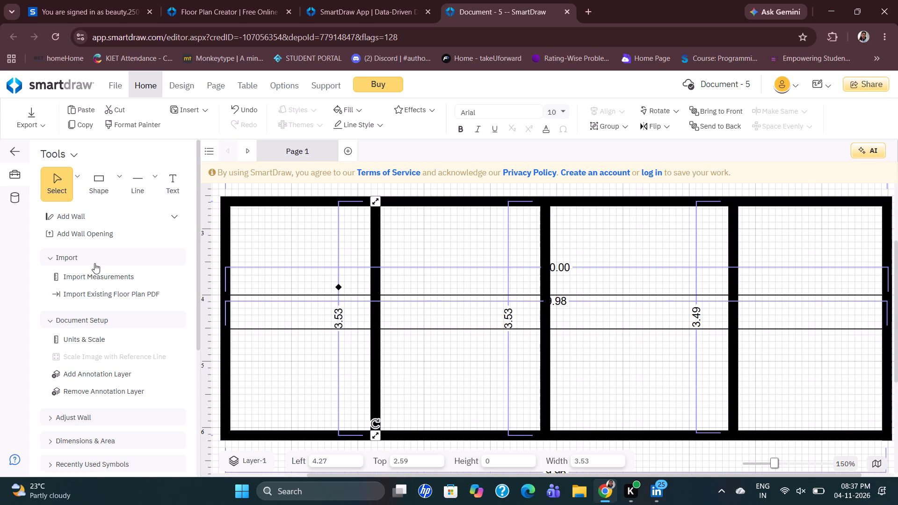
pyautogui.click(108, 232)
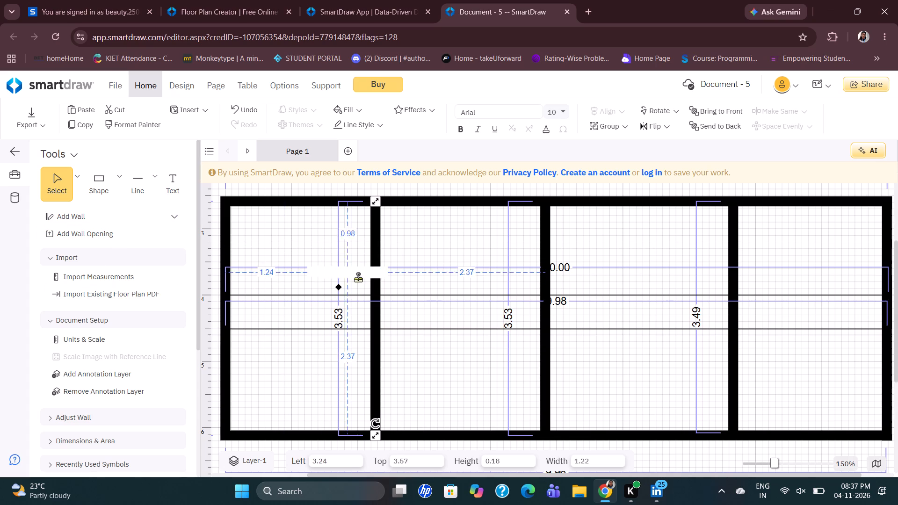
pyautogui.click(373, 311)
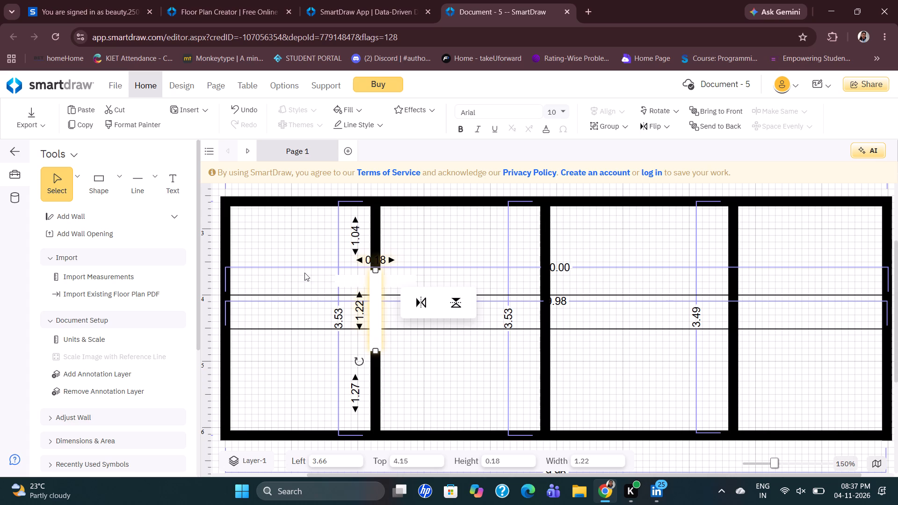
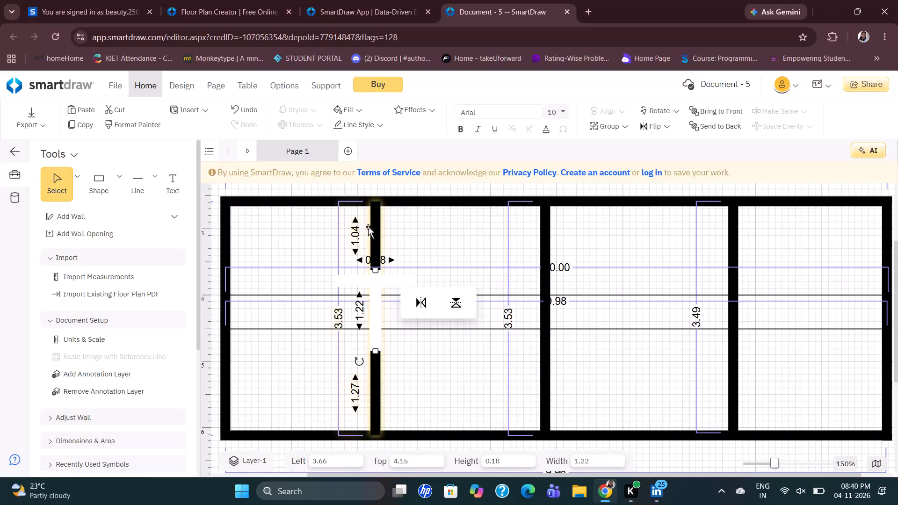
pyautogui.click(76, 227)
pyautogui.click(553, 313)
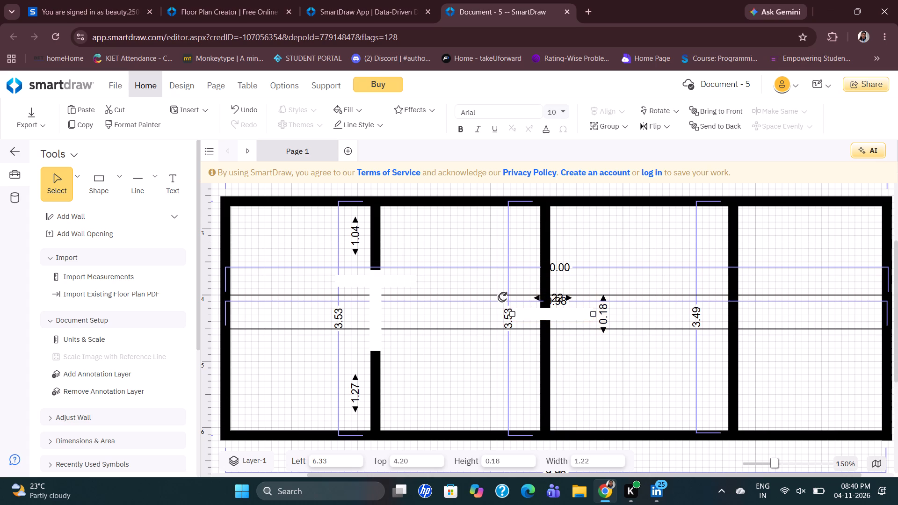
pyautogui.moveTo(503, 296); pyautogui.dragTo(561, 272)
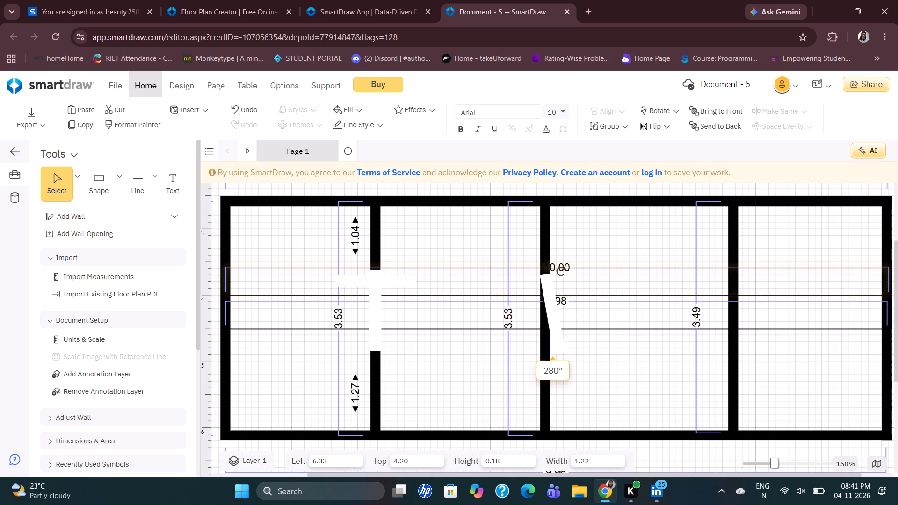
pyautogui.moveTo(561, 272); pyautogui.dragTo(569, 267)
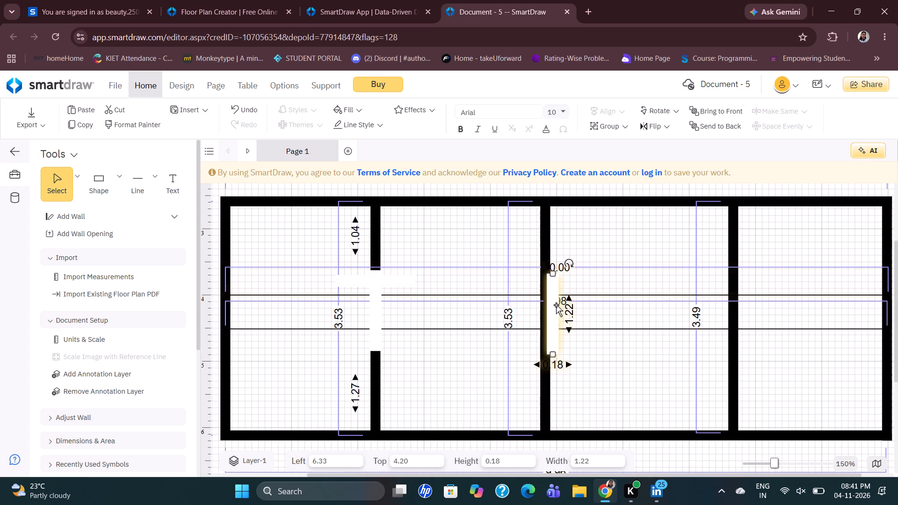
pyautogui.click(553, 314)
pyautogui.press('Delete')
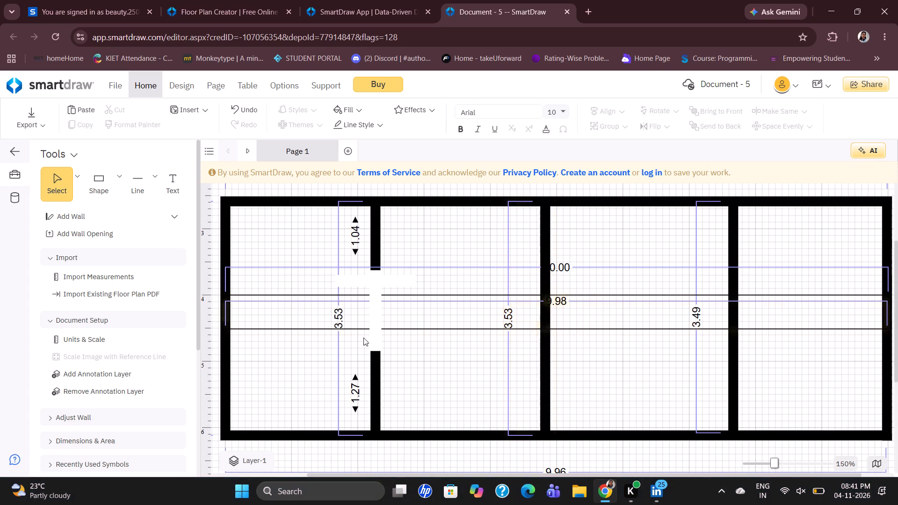
# Add a wall opening 1.22 wide in the middle vertical interior wall across the two horizontal lines, about 1.00 below the top wall.
pyautogui.click(107, 235)
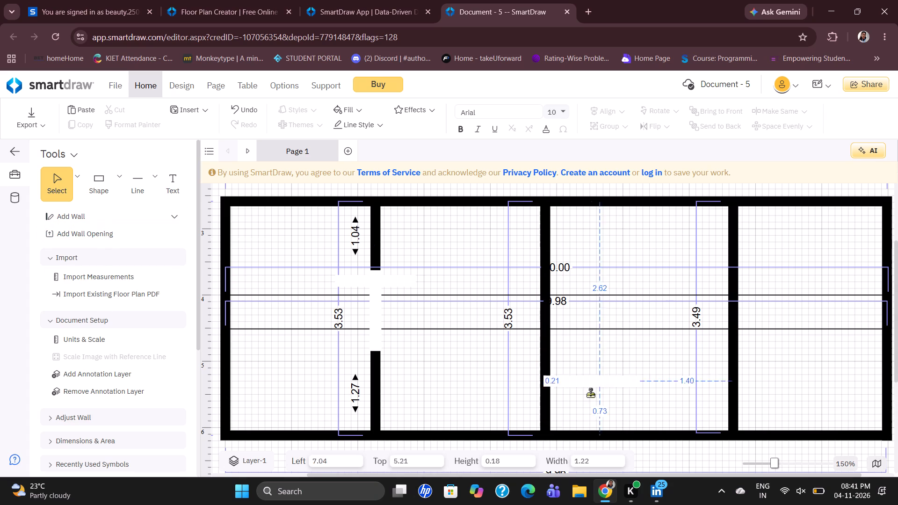
pyautogui.click(546, 307)
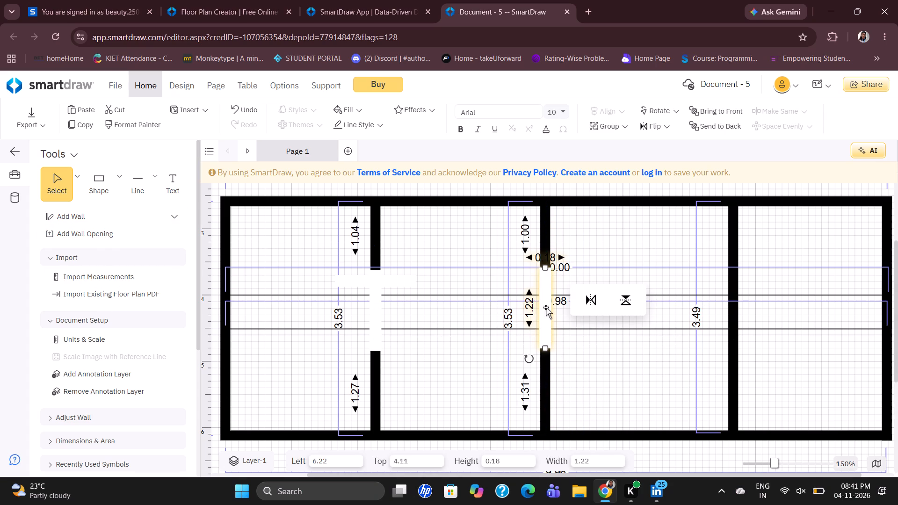
# Add a wall opening 1.22 wide in the rightmost vertical interior wall across the two horizontal lines, about 0.96 below the top wall.
pyautogui.click(76, 227)
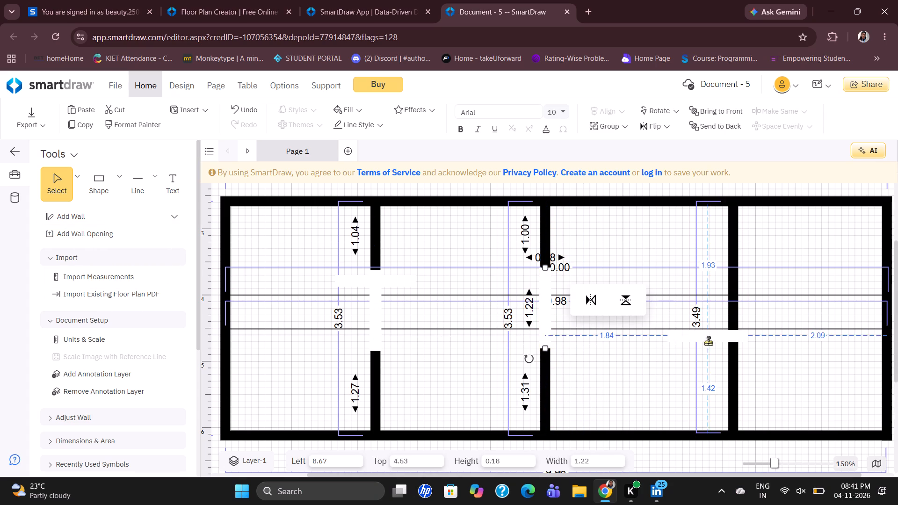
pyautogui.click(735, 305)
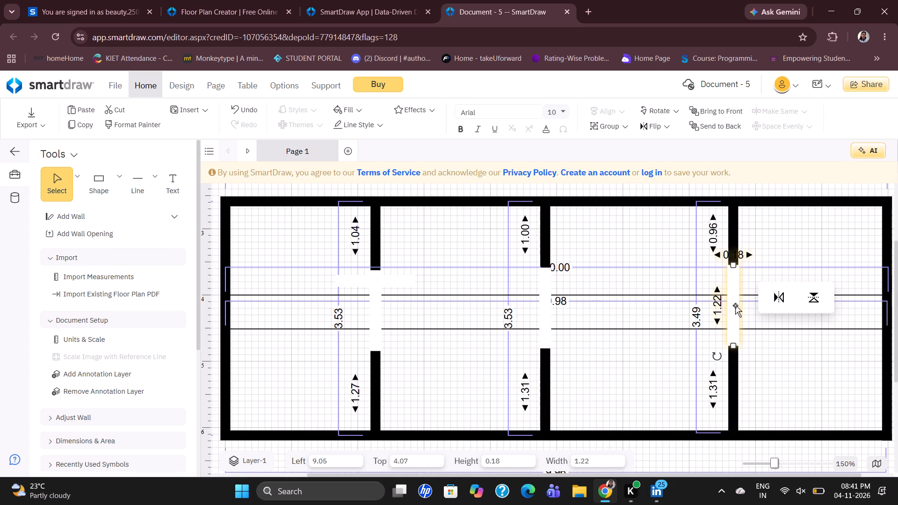
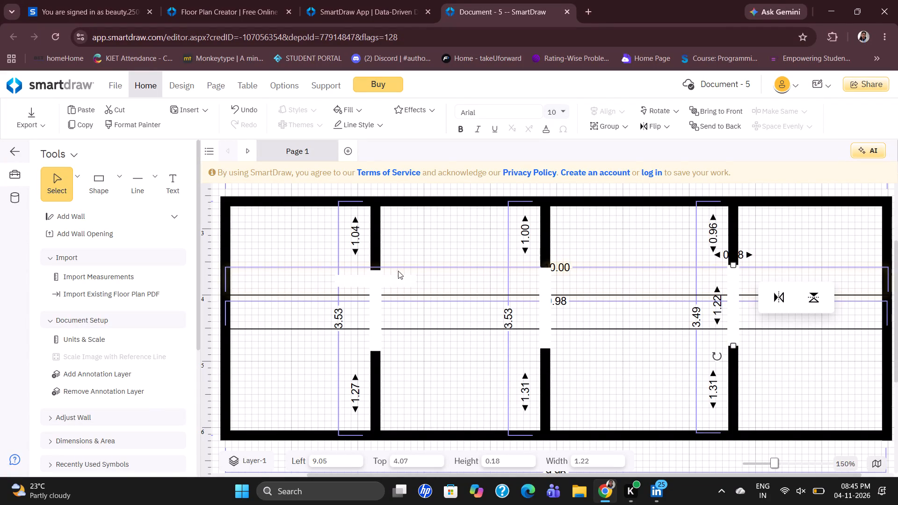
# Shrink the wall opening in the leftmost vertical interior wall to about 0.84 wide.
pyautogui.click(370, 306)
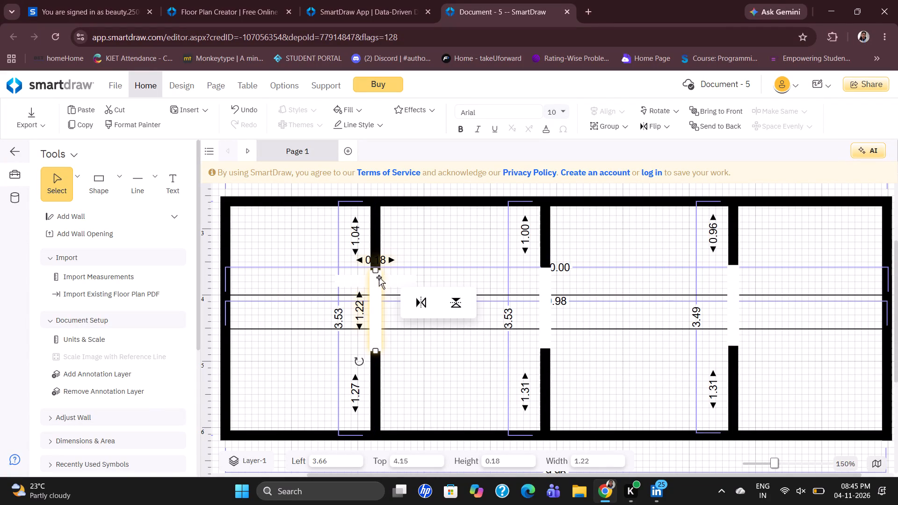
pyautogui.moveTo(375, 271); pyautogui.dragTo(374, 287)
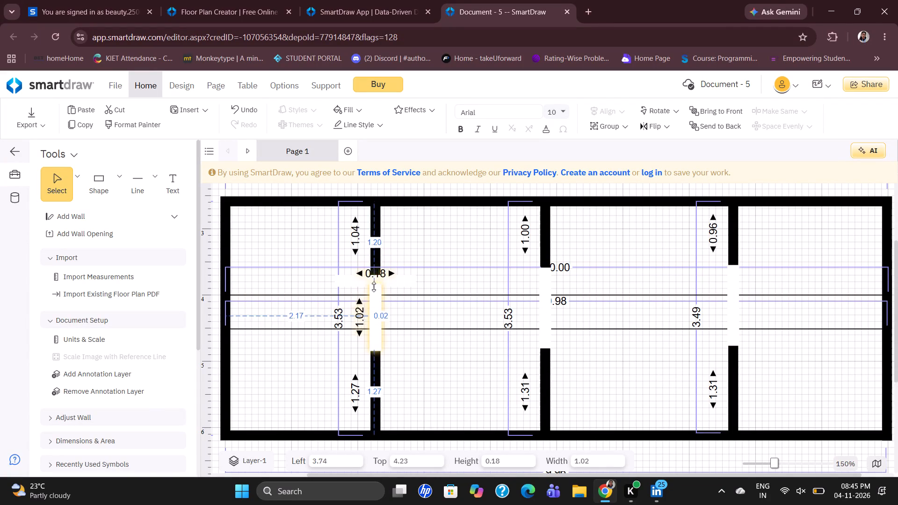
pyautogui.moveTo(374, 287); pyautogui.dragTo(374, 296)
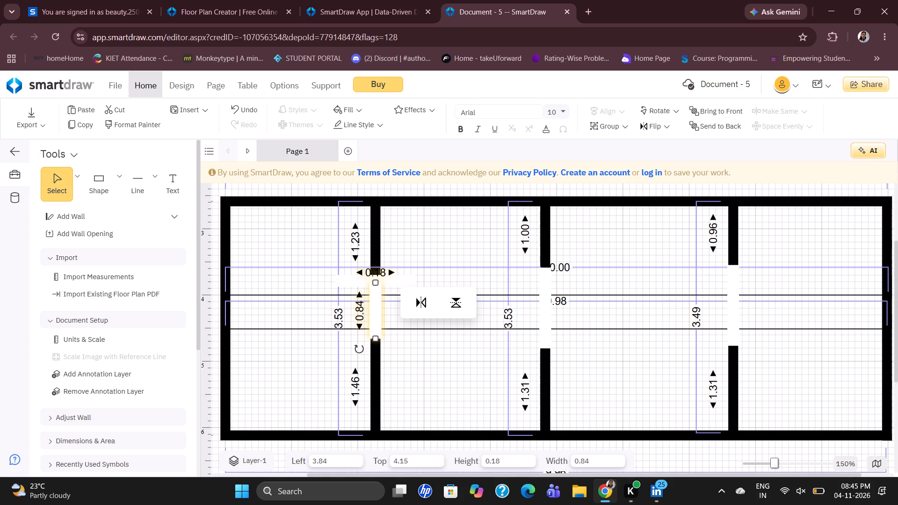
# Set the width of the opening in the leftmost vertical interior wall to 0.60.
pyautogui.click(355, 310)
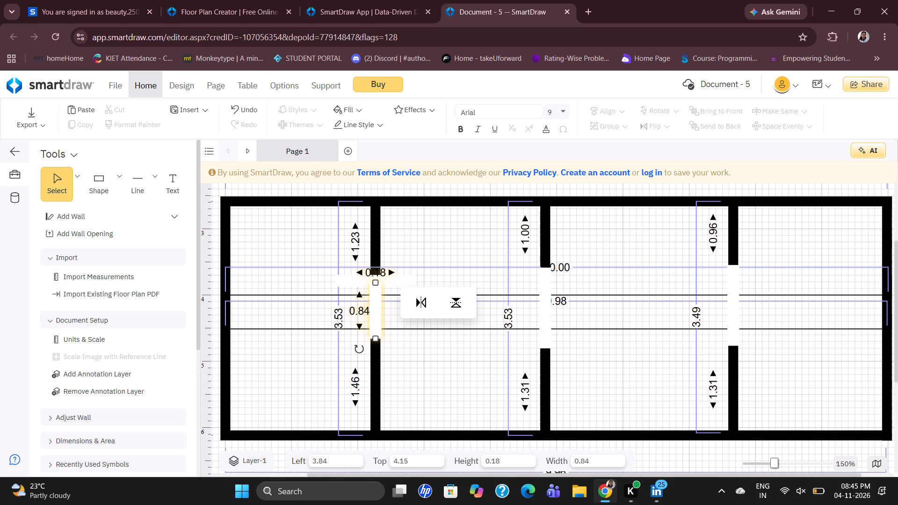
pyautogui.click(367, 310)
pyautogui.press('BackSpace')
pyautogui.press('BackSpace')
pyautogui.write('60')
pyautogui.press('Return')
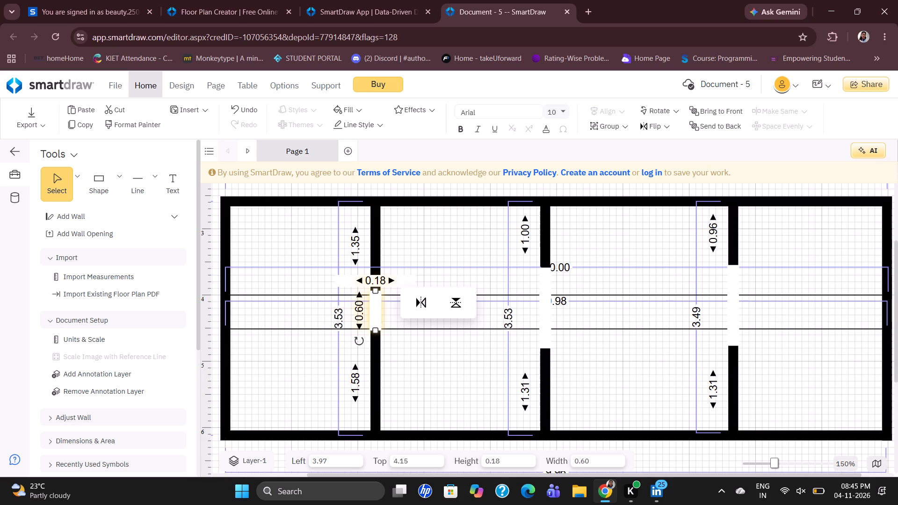
# Set the width of the opening in the leftmost vertical interior wall to 0.57.
pyautogui.click(357, 303)
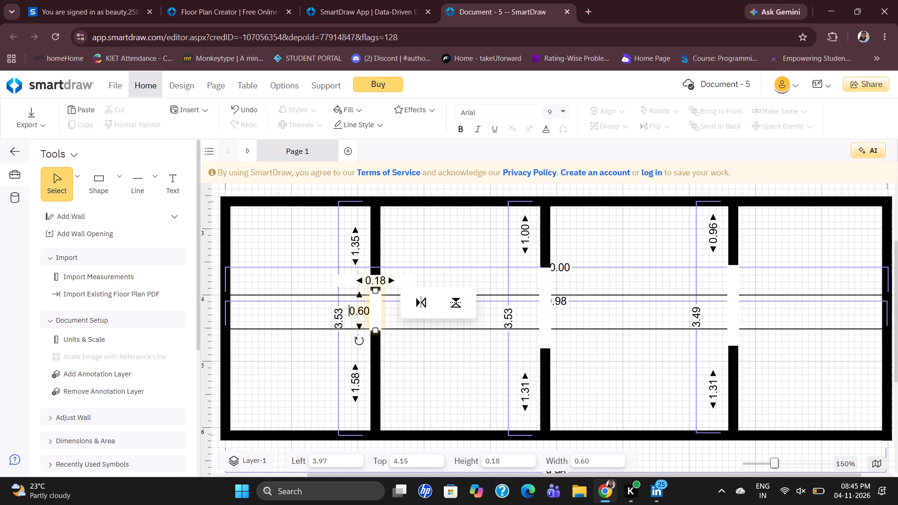
pyautogui.click(368, 310)
pyautogui.press('BackSpace')
pyautogui.press('BackSpace')
pyautogui.write('57')
pyautogui.press('Return')
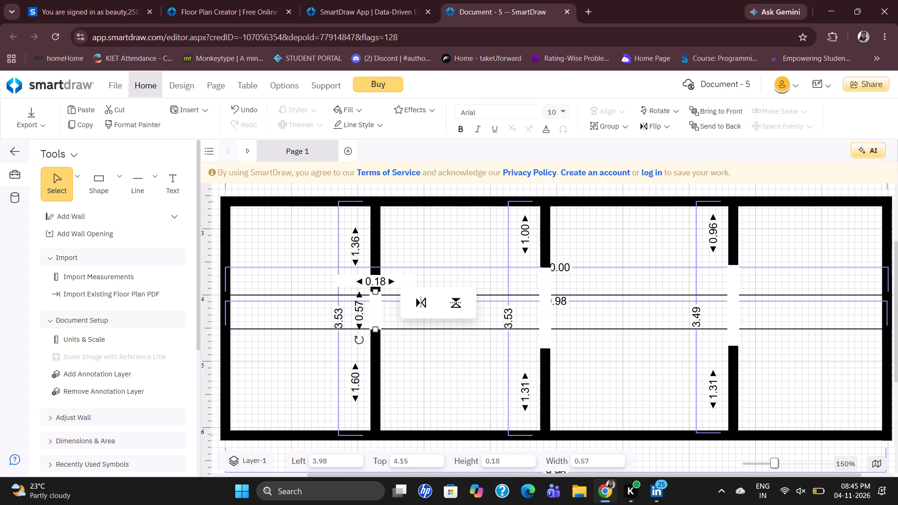
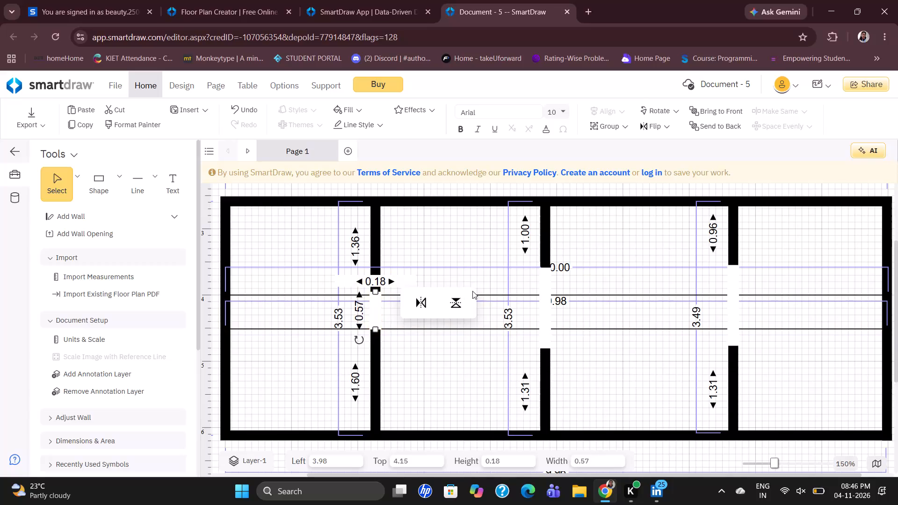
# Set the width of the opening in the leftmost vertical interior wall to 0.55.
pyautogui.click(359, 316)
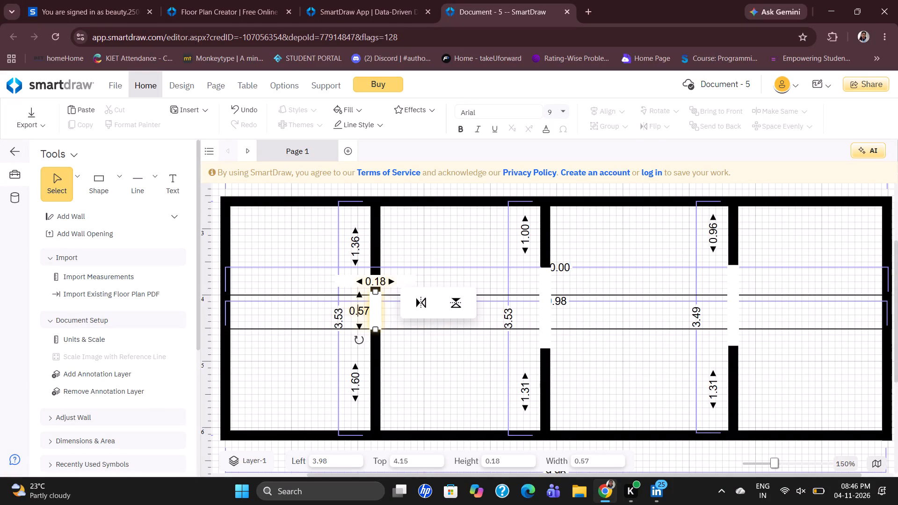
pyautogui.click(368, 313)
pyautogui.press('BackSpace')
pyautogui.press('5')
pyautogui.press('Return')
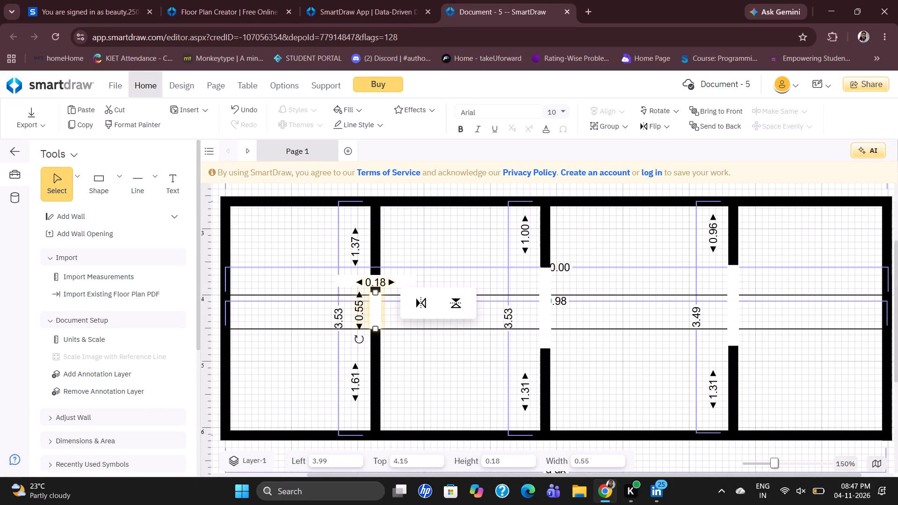
# Set the width of the opening in the leftmost vertical interior wall to 0.54 and deselect the opening.
pyautogui.click(359, 302)
pyautogui.click(368, 307)
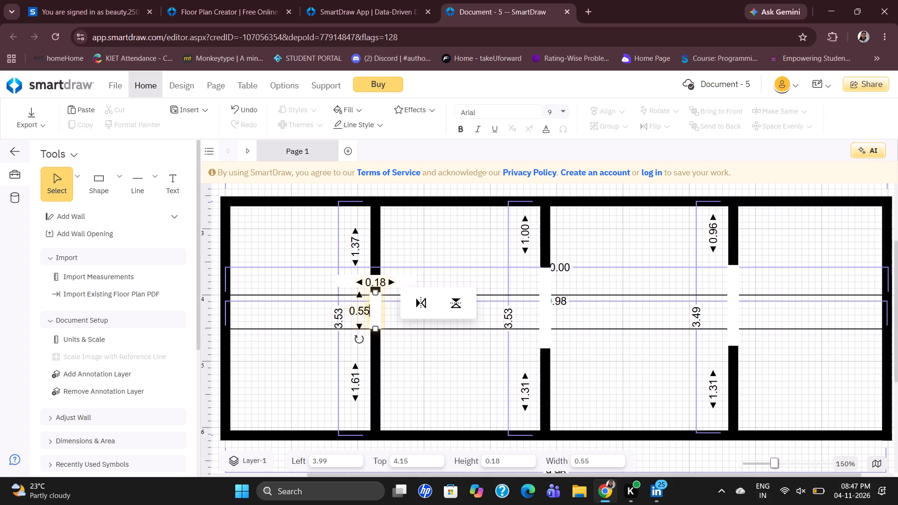
pyautogui.press('BackSpace')
pyautogui.press('4')
pyautogui.press('Return')
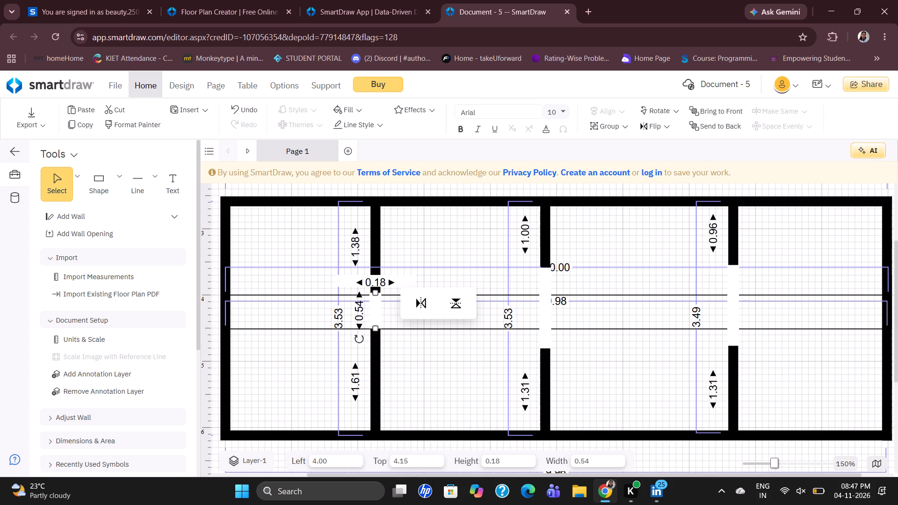
pyautogui.click(397, 314)
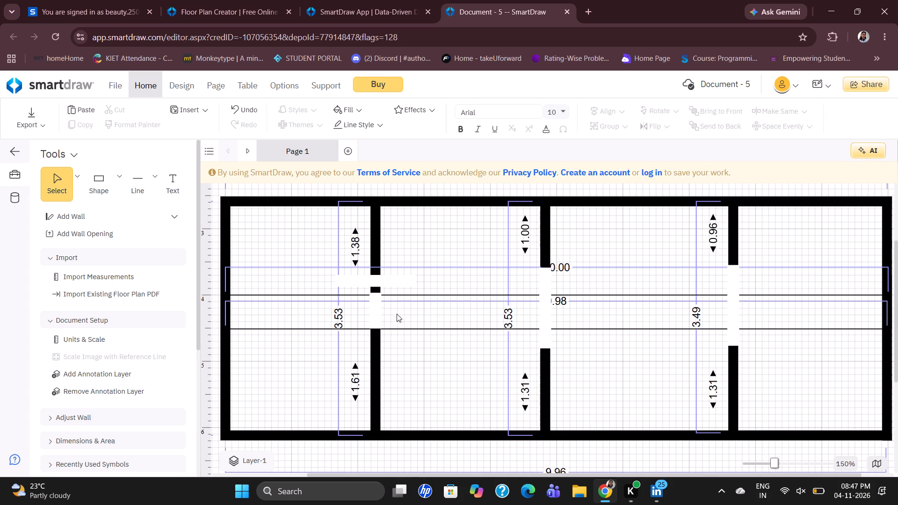